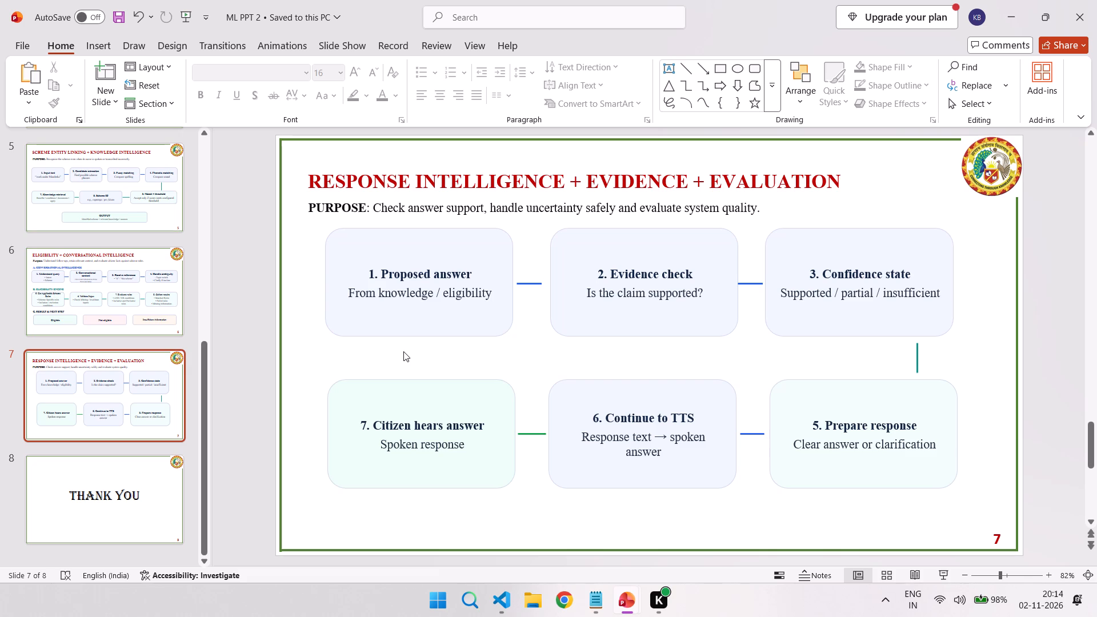
# Replace the heading text of box 1 on slide 7 with "Downstream Inputs", keeping its number.
pyautogui.doubleClick(431, 271)
pyautogui.tripleClick(431, 271)
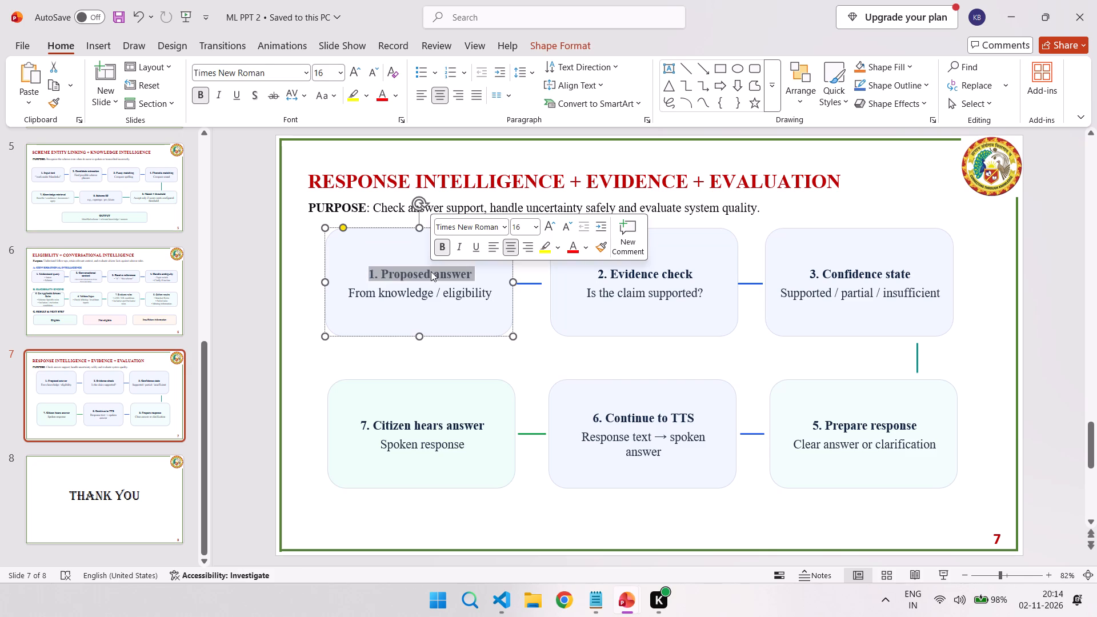
pyautogui.click(431, 271)
pyautogui.moveTo(473, 273); pyautogui.dragTo(383, 273)
pyautogui.write('Downstream in')
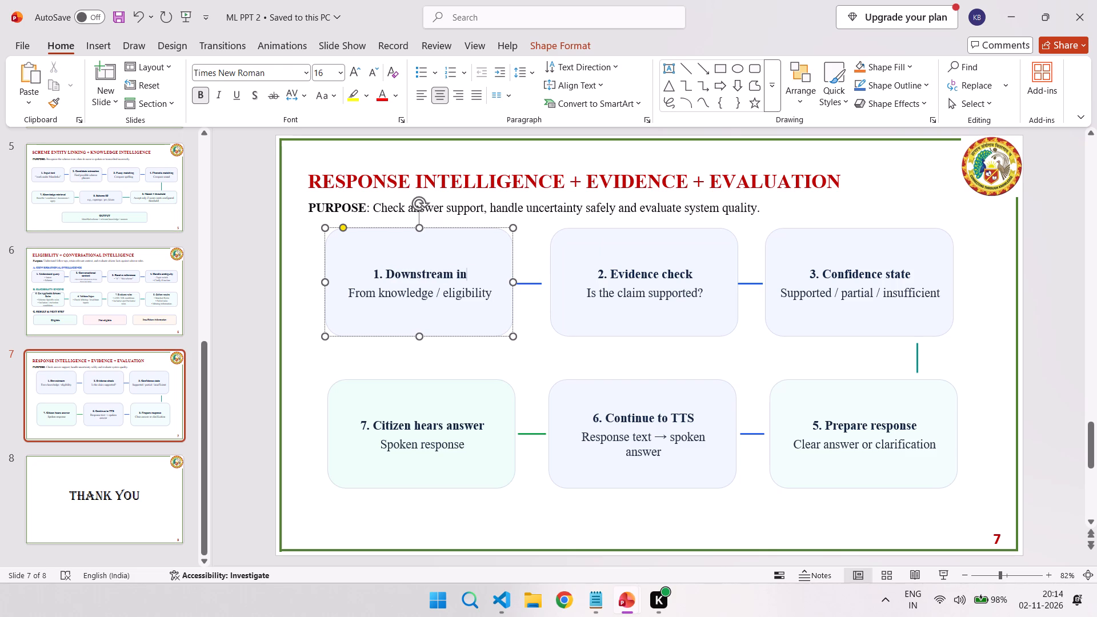
pyautogui.press('BackSpace')
pyautogui.press('BackSpace')
pyautogui.write('In')
pyautogui.write('puts')
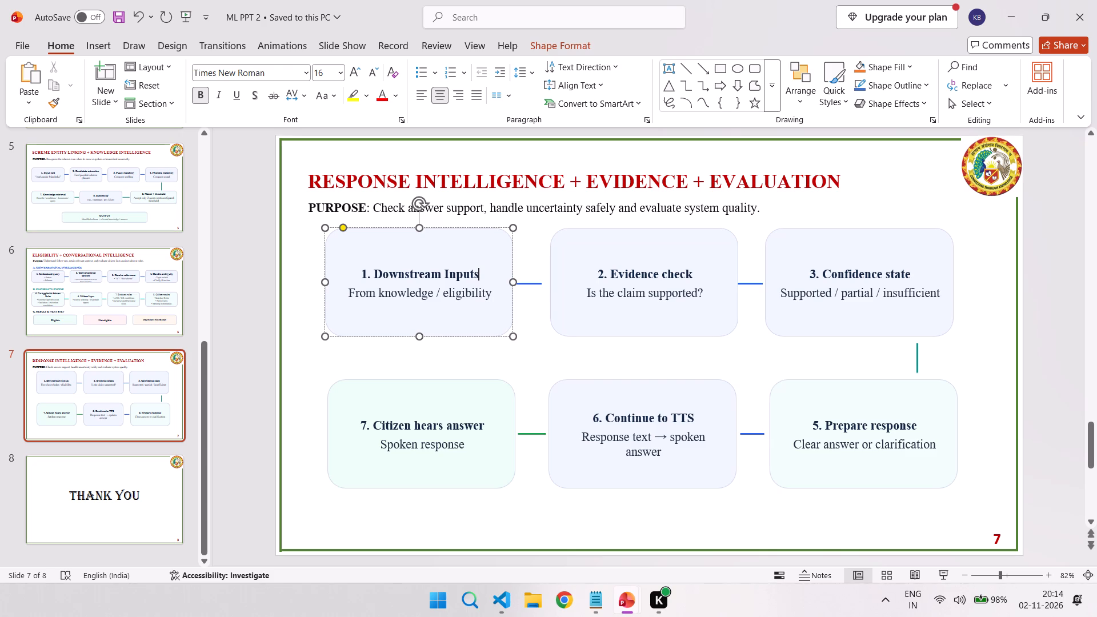
# Replace the description line under the box 1 heading with "Processing : ".
pyautogui.tripleClick(395, 293)
pyautogui.hotkey('shift', 'p')
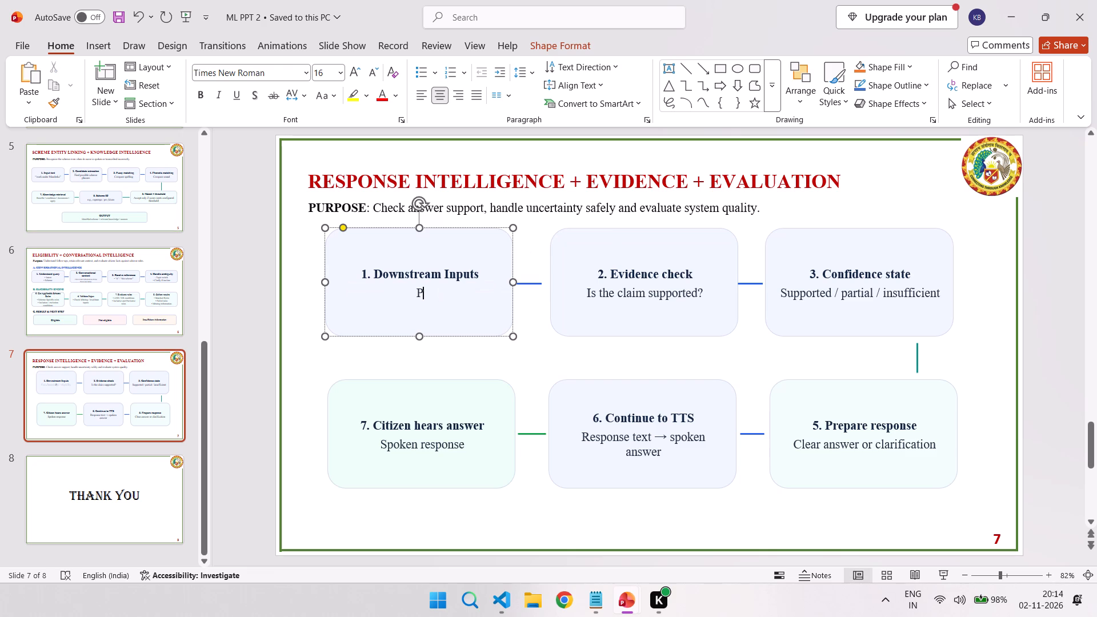
pyautogui.write('rocessing')
pyautogui.press('space')
pyautogui.press('BackSpace')
pyautogui.press('space')
pyautogui.write(';')
pyautogui.press('BackSpace')
pyautogui.write(':')
pyautogui.press('space')
# Select the heading text "Evidence check" in box 2, leaving out its number.
pyautogui.moveTo(698, 274); pyautogui.dragTo(626, 274)
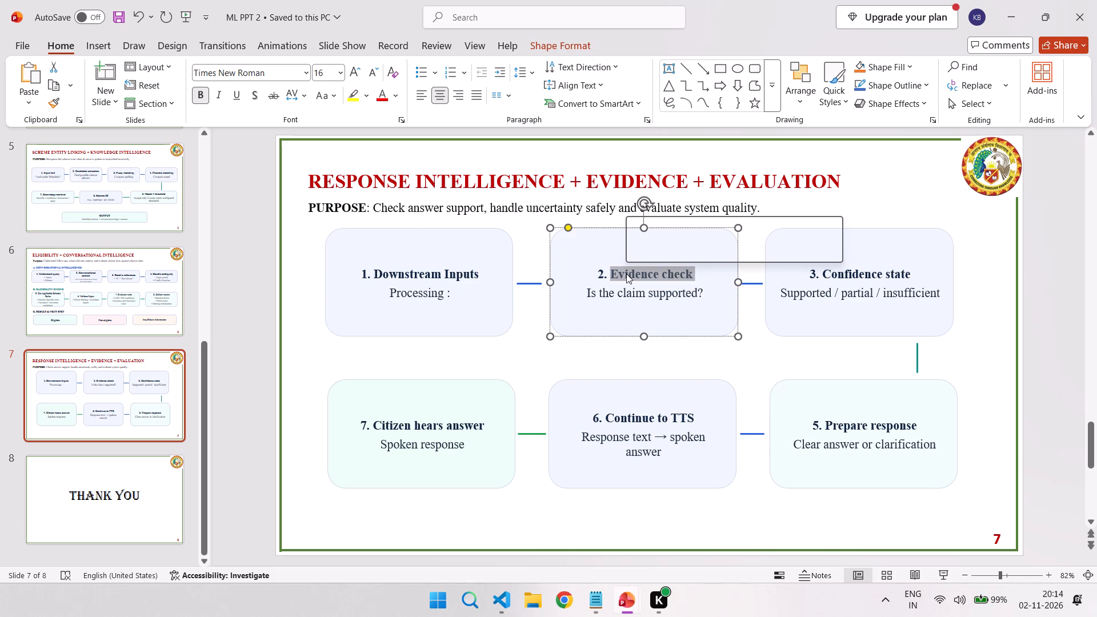
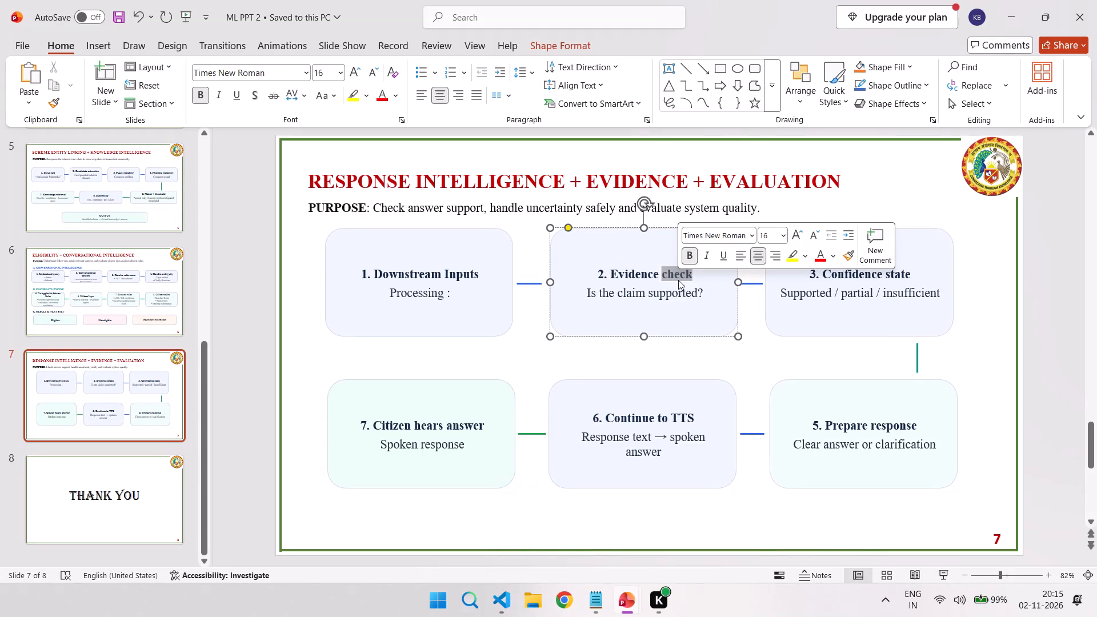
# Replace the selected word "check" in the box 2 heading with "Engine".
pyautogui.write('Engone')
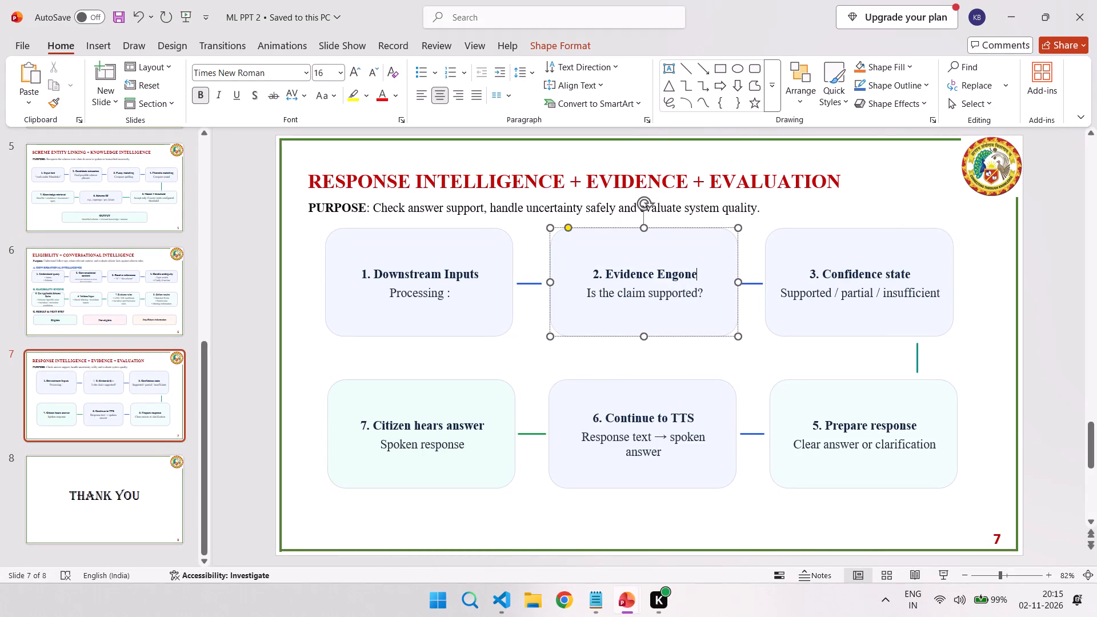
pyautogui.press('BackSpace')
pyautogui.press('BackSpace')
pyautogui.press('BackSpace')
pyautogui.write('nn')
pyautogui.press('BackSpace')
pyautogui.press('BackSpace')
pyautogui.write('ine')
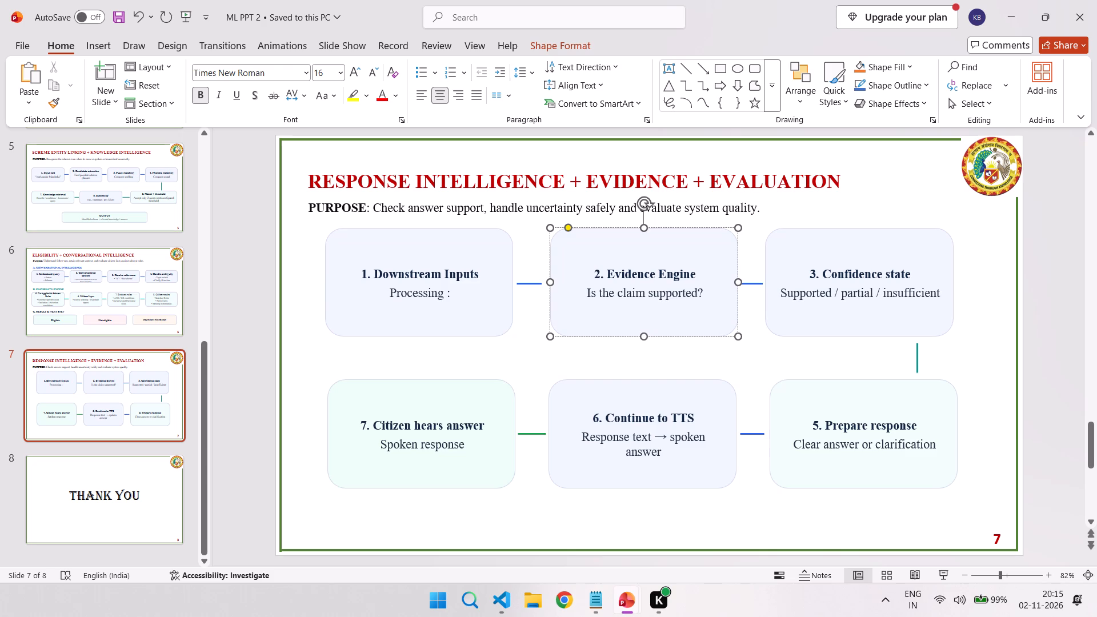
# Replace the heading text "Confidence state" in box 3 with "Response Generator", keeping its number.
pyautogui.moveTo(824, 275); pyautogui.dragTo(906, 278)
pyautogui.write('Res')
pyautogui.write('ponse')
pyautogui.press('space')
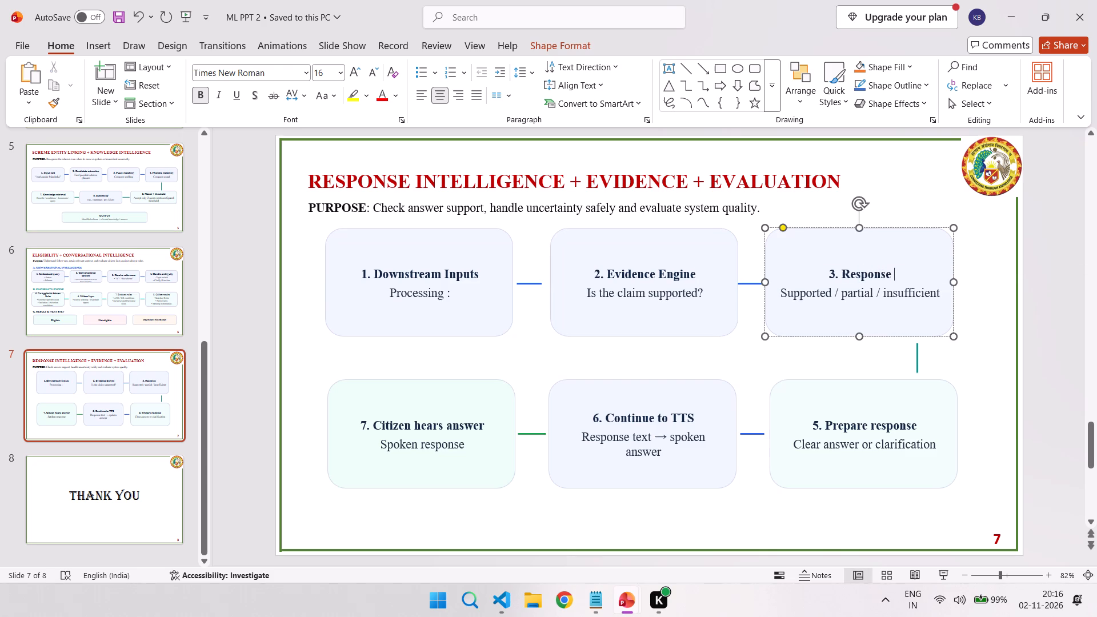
pyautogui.write('Generator')
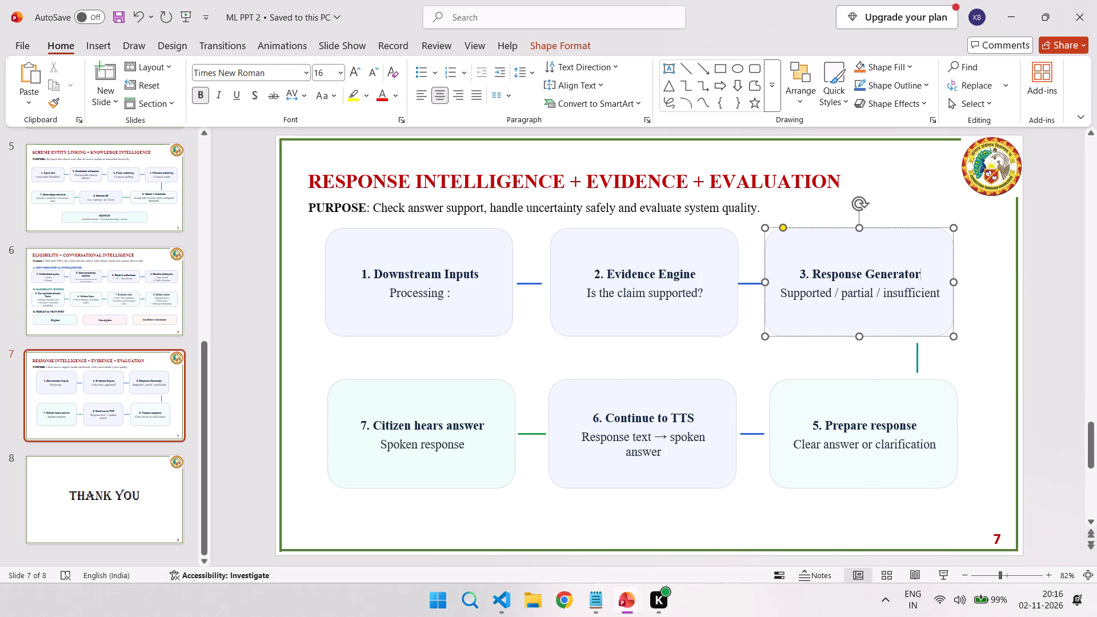
# Replace the heading text "Prepare response" in box 5 with "Safety Validator", keeping its number.
pyautogui.moveTo(915, 428); pyautogui.dragTo(828, 430)
pyautogui.write('Safety')
pyautogui.press('space')
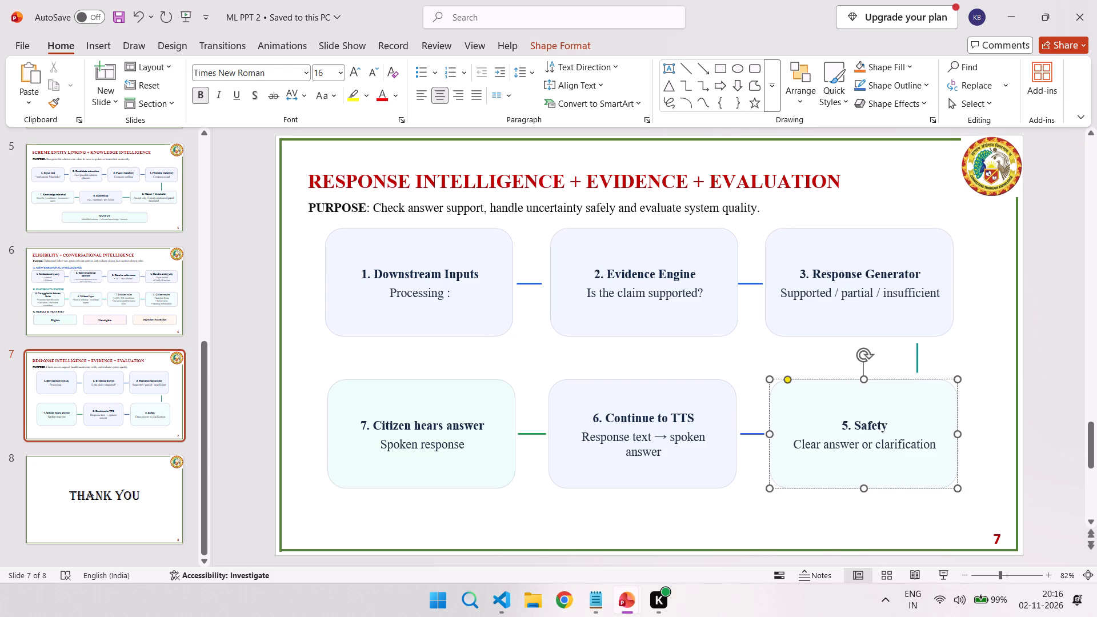
pyautogui.write('Validato')
pyautogui.press('r')
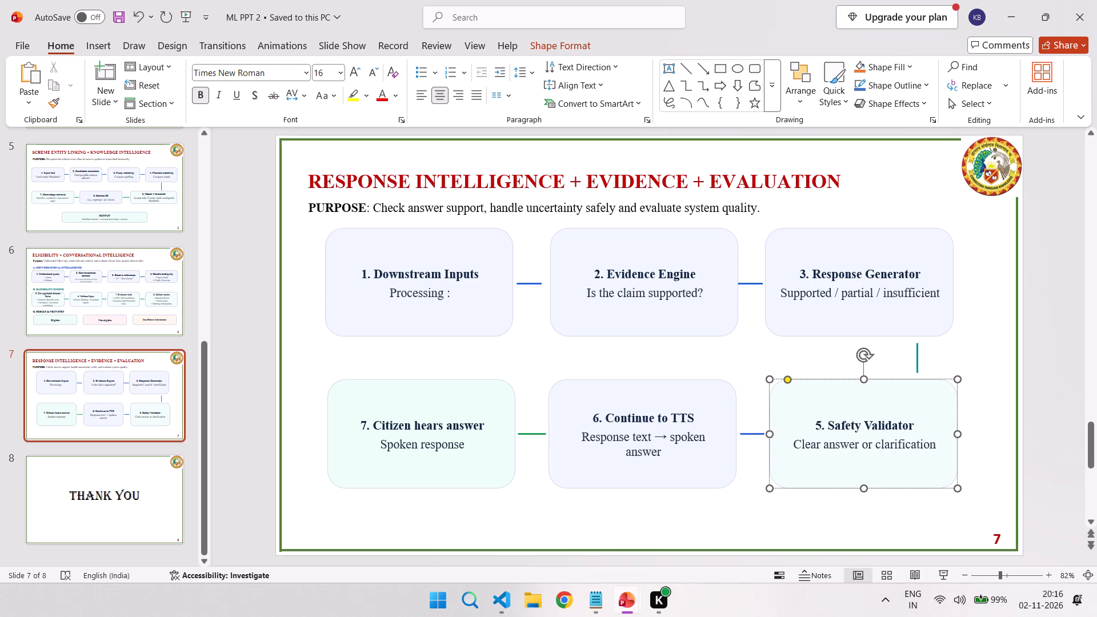
# Replace the heading text "Continue to TTS" in box 6 with "Dual TTS Engine", keeping its number.
pyautogui.moveTo(694, 421); pyautogui.dragTo(620, 419)
pyautogui.write('Dual TTS Engi')
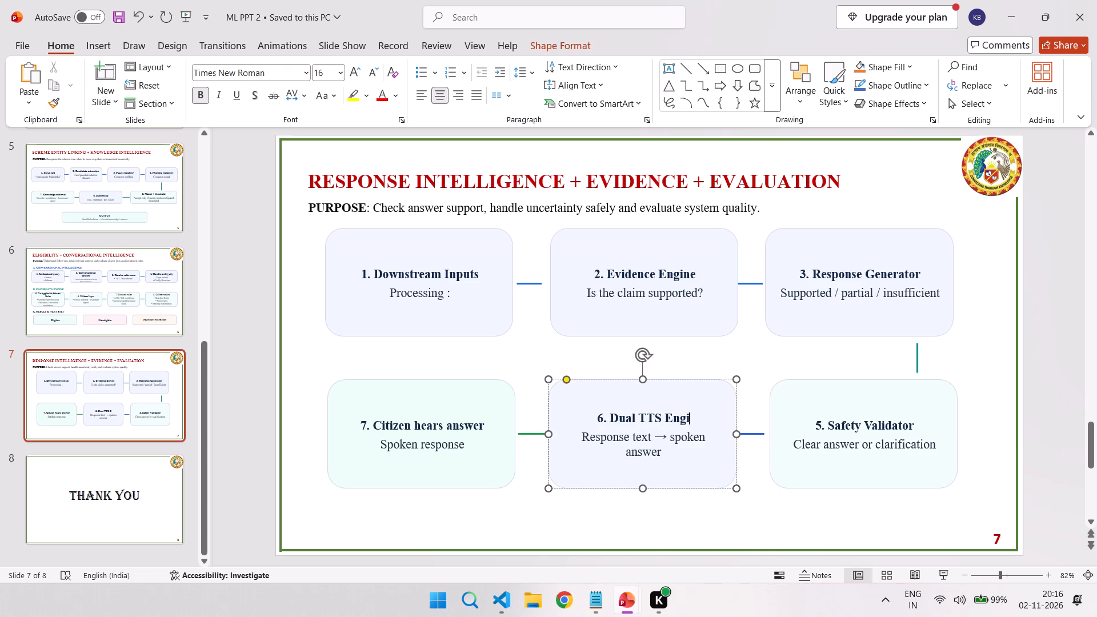
pyautogui.write('ne')
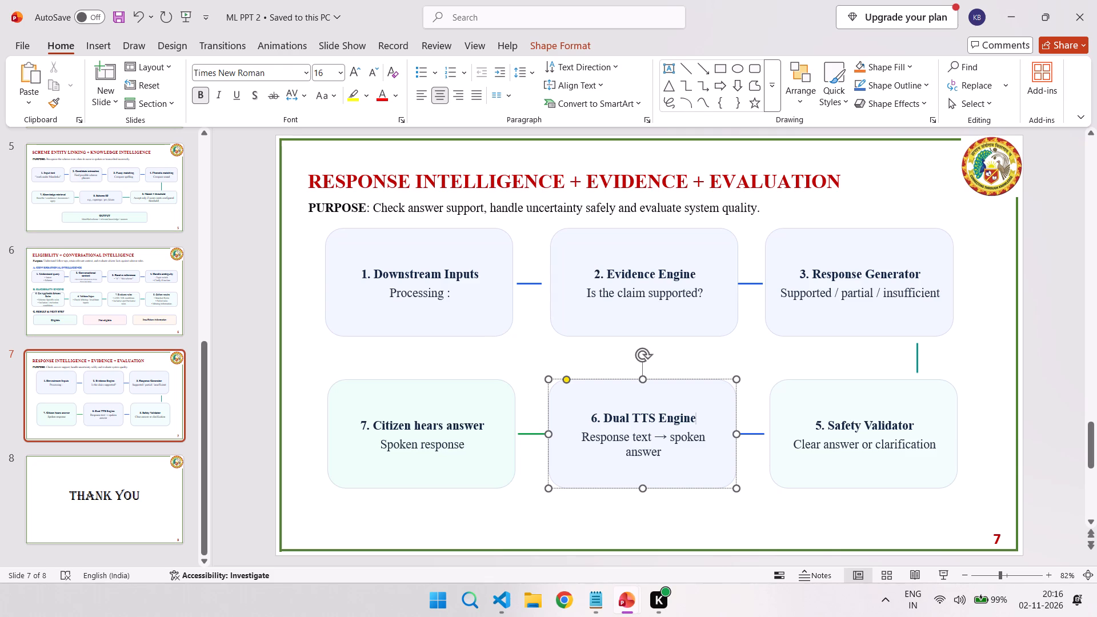
# Replace the heading text "Citizen hears answer" in box 7 with "Evaluation Intelligence", keeping its number.
pyautogui.moveTo(481, 425); pyautogui.dragTo(386, 426)
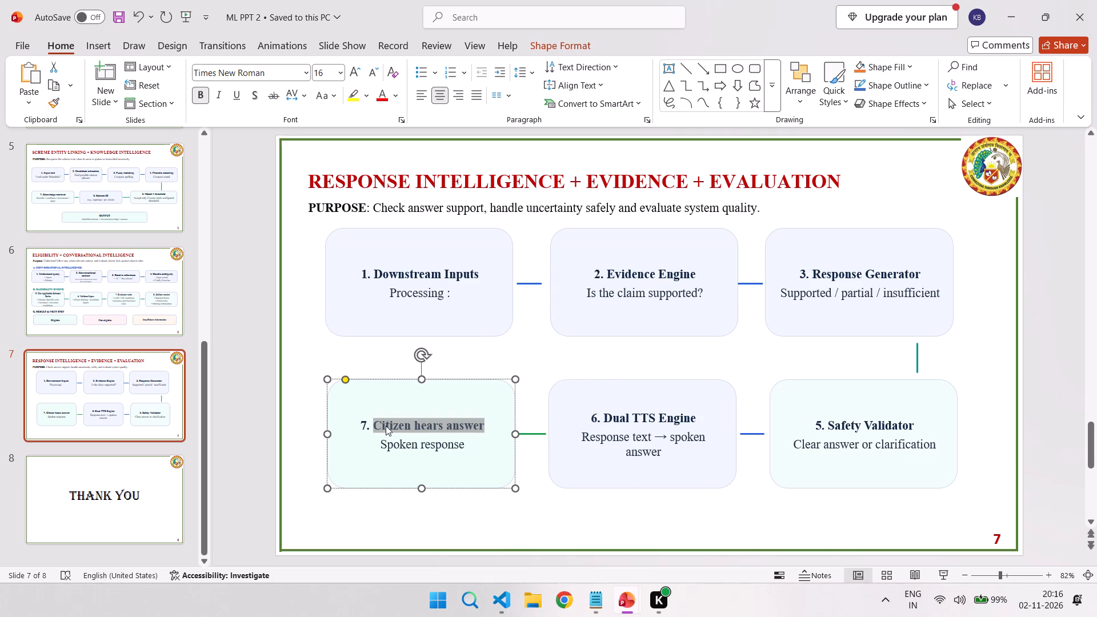
pyautogui.write('Evaluation')
pyautogui.press('space')
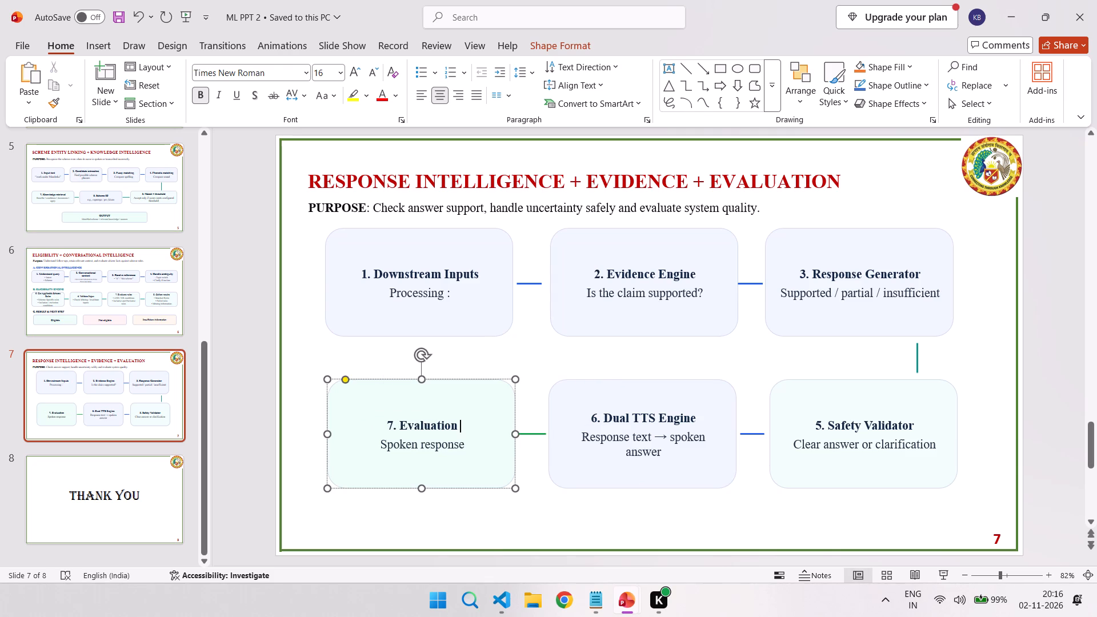
pyautogui.write('Intellige')
pyautogui.write('nce')
pyautogui.click(287, 434)
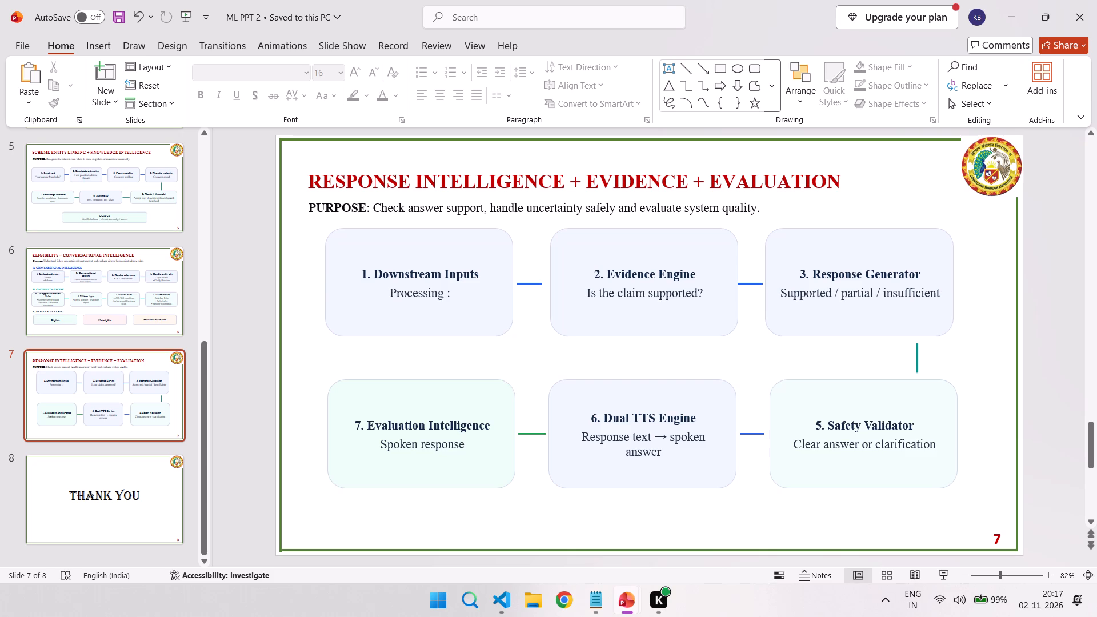
# Move the vertical connector line so it is centred between the Response Generator and Safety Validator boxes.
pyautogui.click(920, 355)
pyautogui.moveTo(920, 355); pyautogui.dragTo(876, 355)
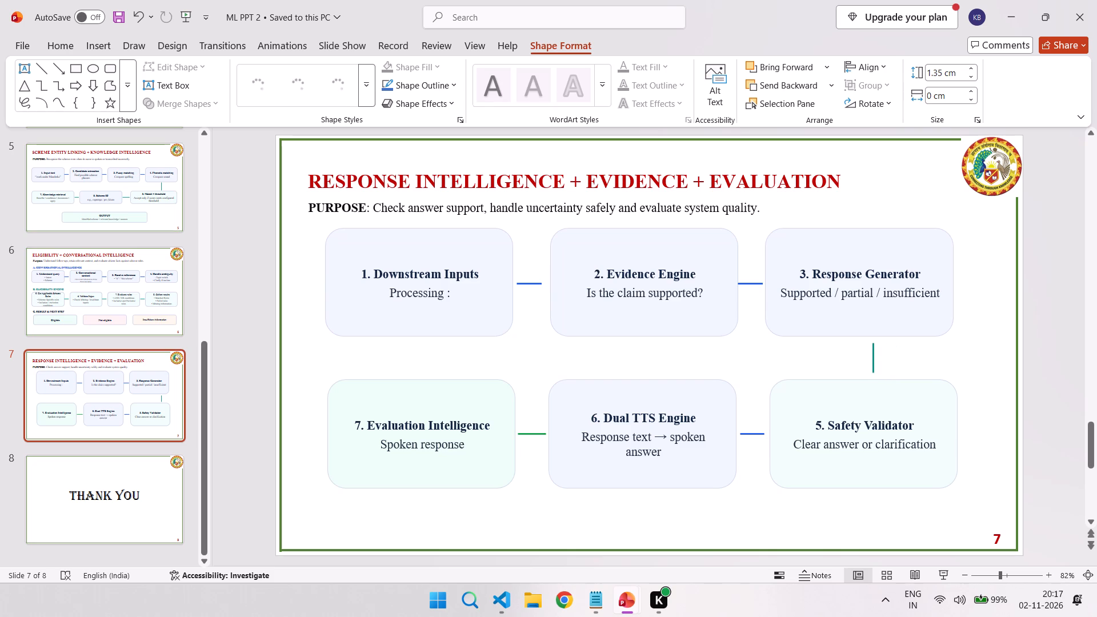
pyautogui.moveTo(876, 355); pyautogui.dragTo(867, 354)
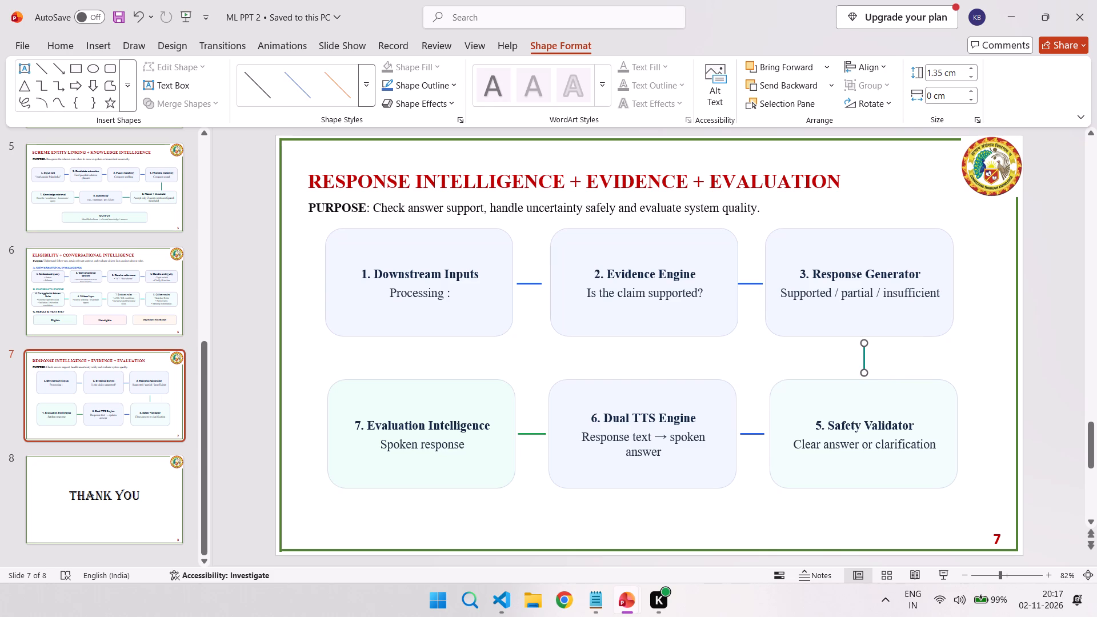
# Renumber the lower-row headings: Safety Validator as 4, Dual TTS Engine as 5 and Evaluation Intelligence as 6.
pyautogui.click(820, 424)
pyautogui.press('BackSpace')
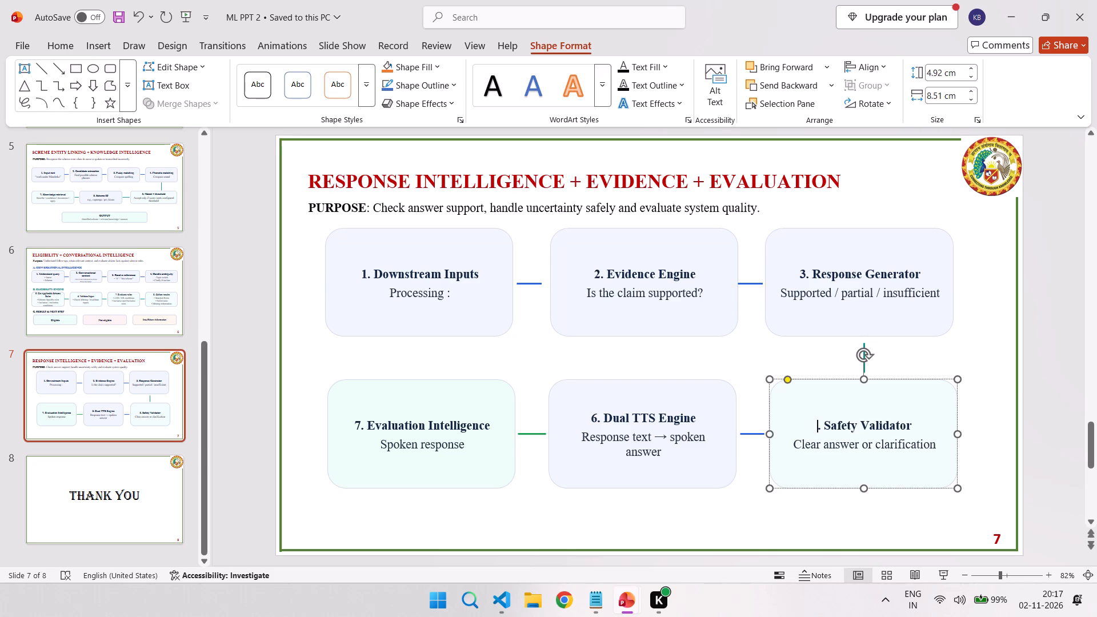
pyautogui.press('4')
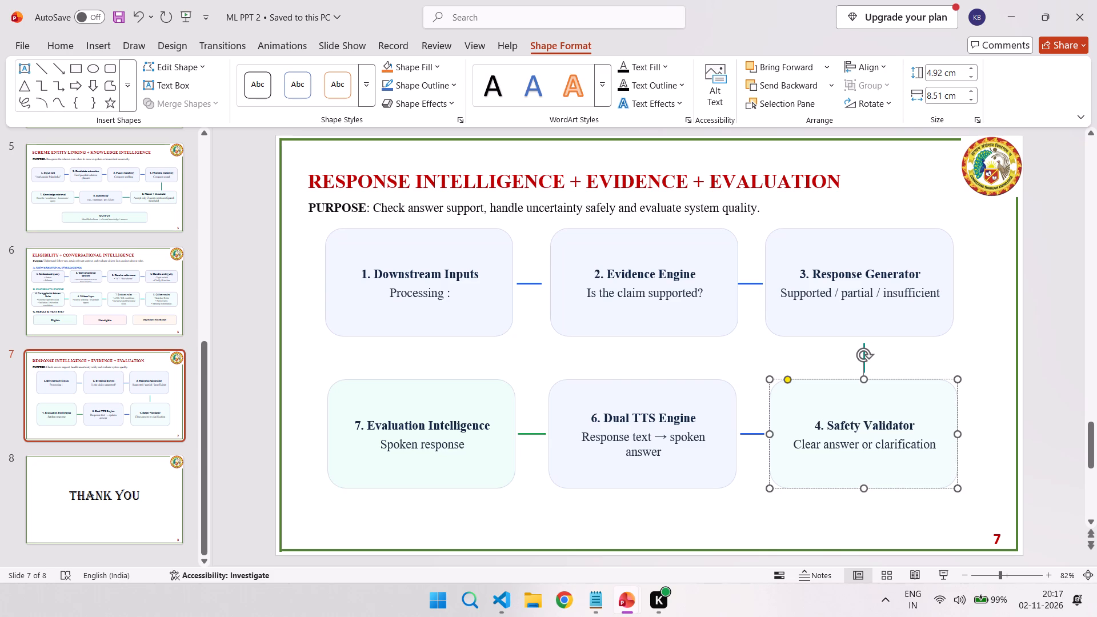
pyautogui.click(596, 423)
pyautogui.press('BackSpace')
pyautogui.press('5')
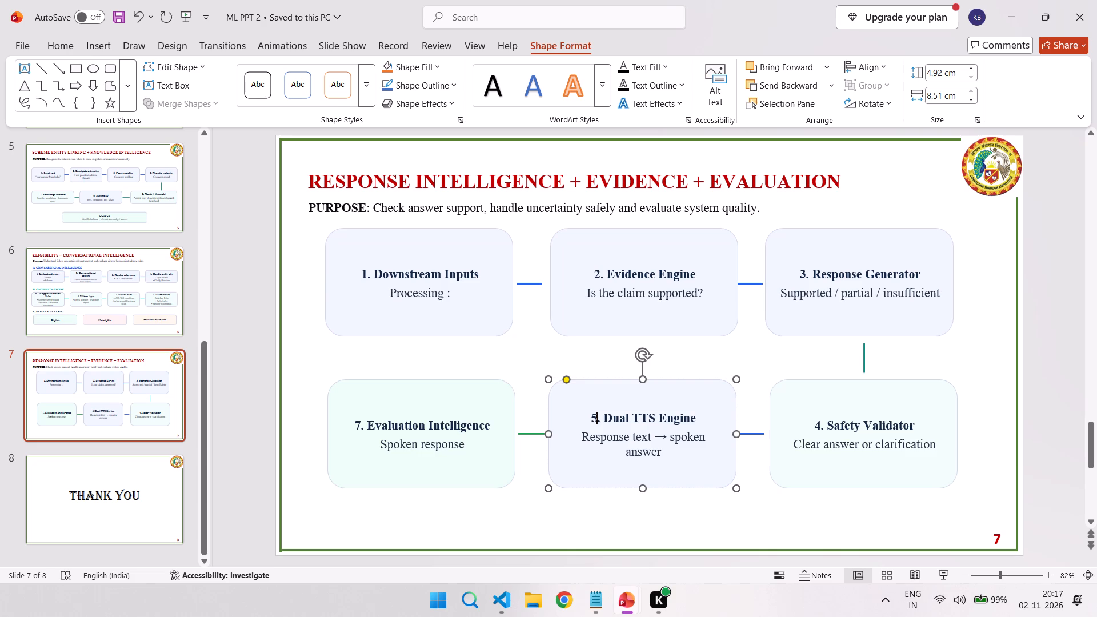
pyautogui.click(359, 427)
pyautogui.press('BackSpace')
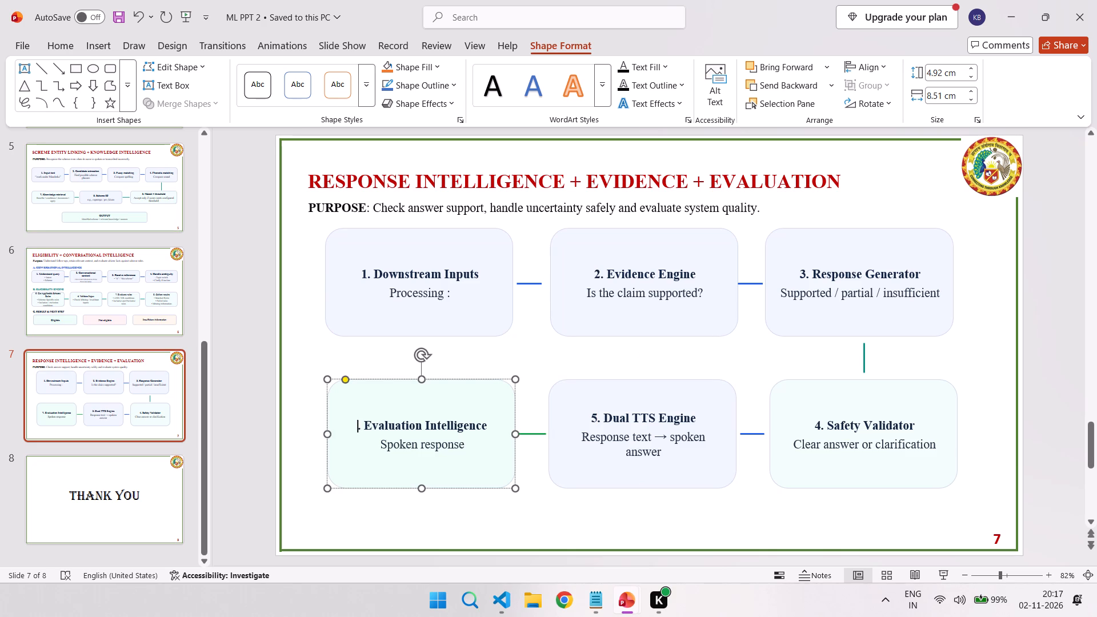
pyautogui.press('6')
pyautogui.click(318, 382)
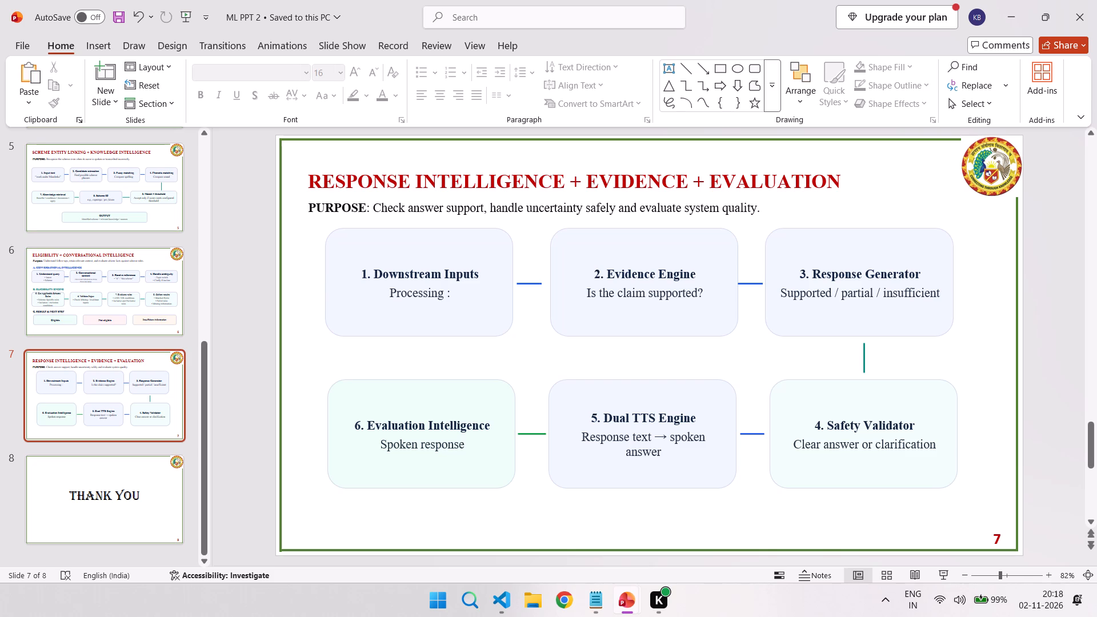
# Replace the description line under the Evidence Engine heading with "5 States".
pyautogui.tripleClick(661, 296)
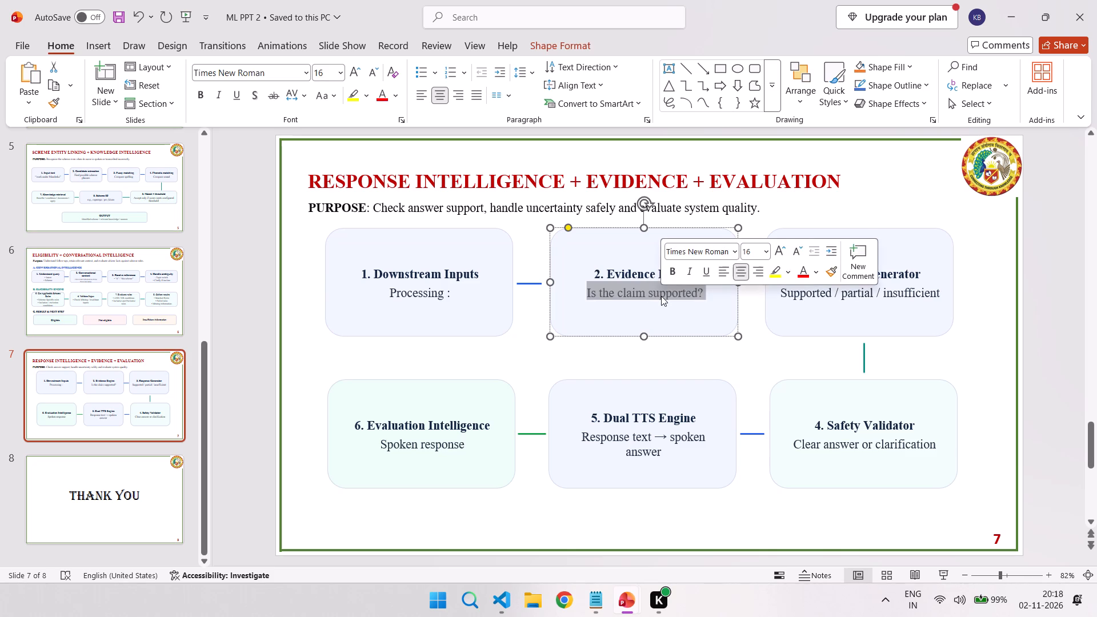
pyautogui.hotkey('shift', '%')
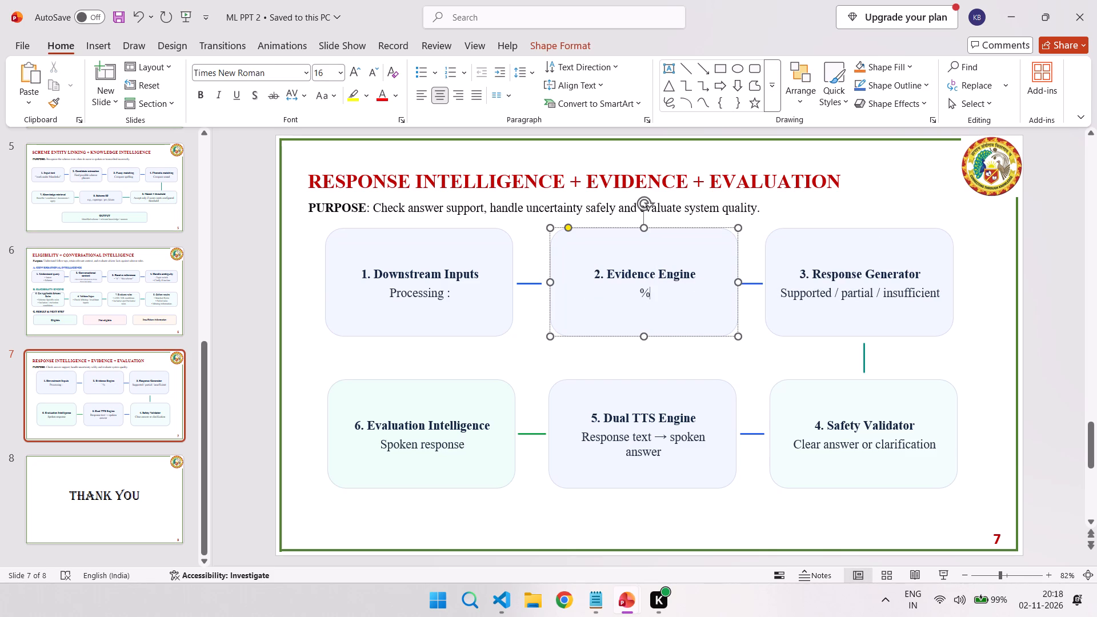
pyautogui.press('BackSpace')
pyautogui.write('5')
pyautogui.press('space')
pyautogui.write('States')
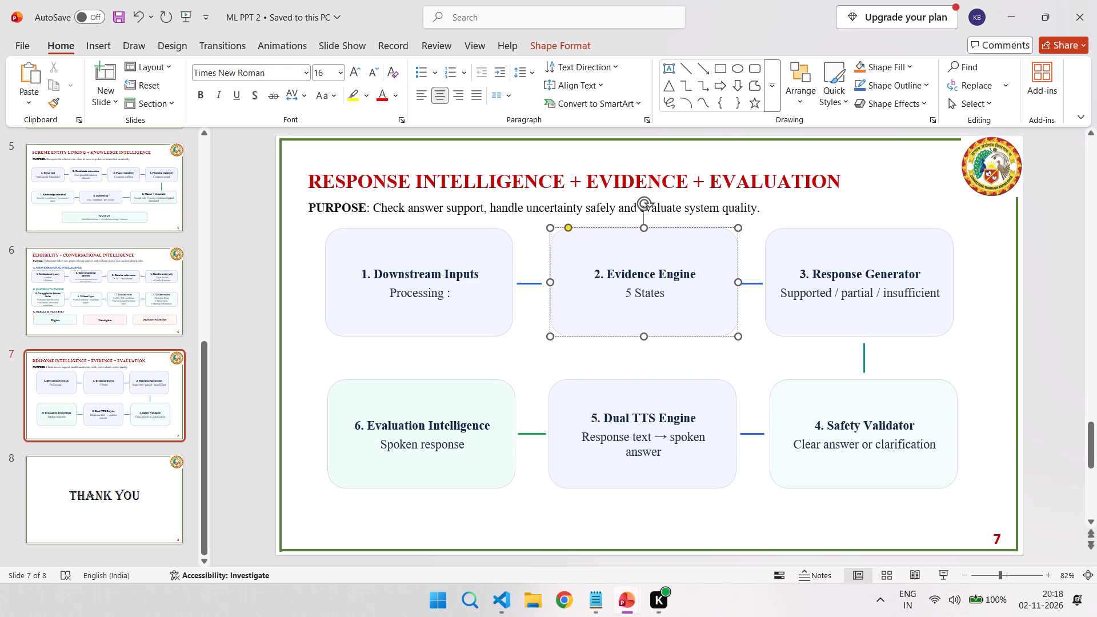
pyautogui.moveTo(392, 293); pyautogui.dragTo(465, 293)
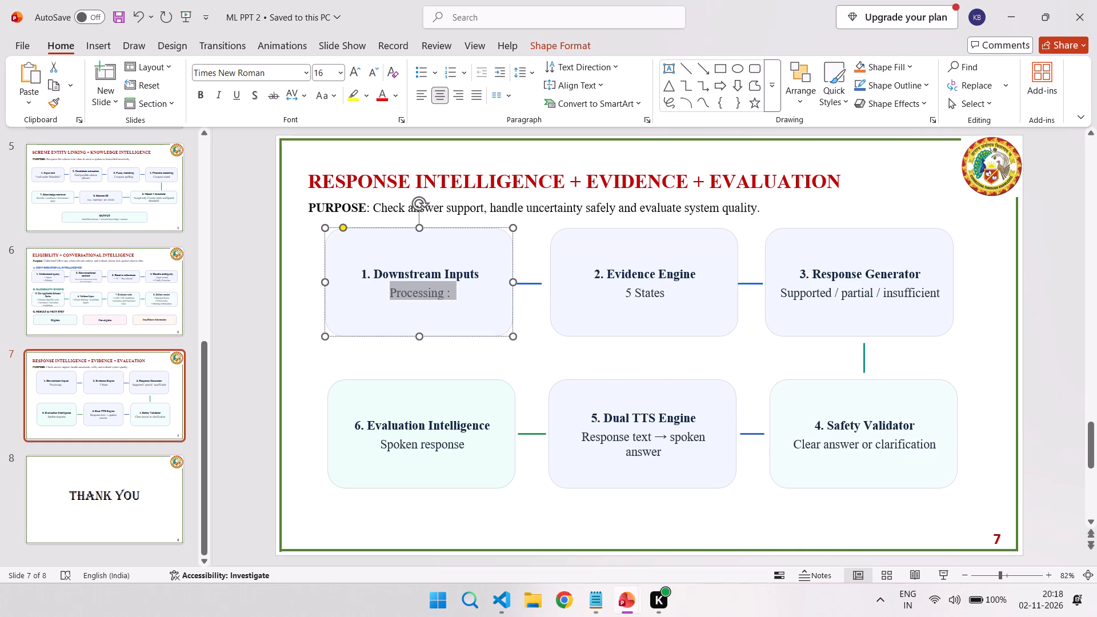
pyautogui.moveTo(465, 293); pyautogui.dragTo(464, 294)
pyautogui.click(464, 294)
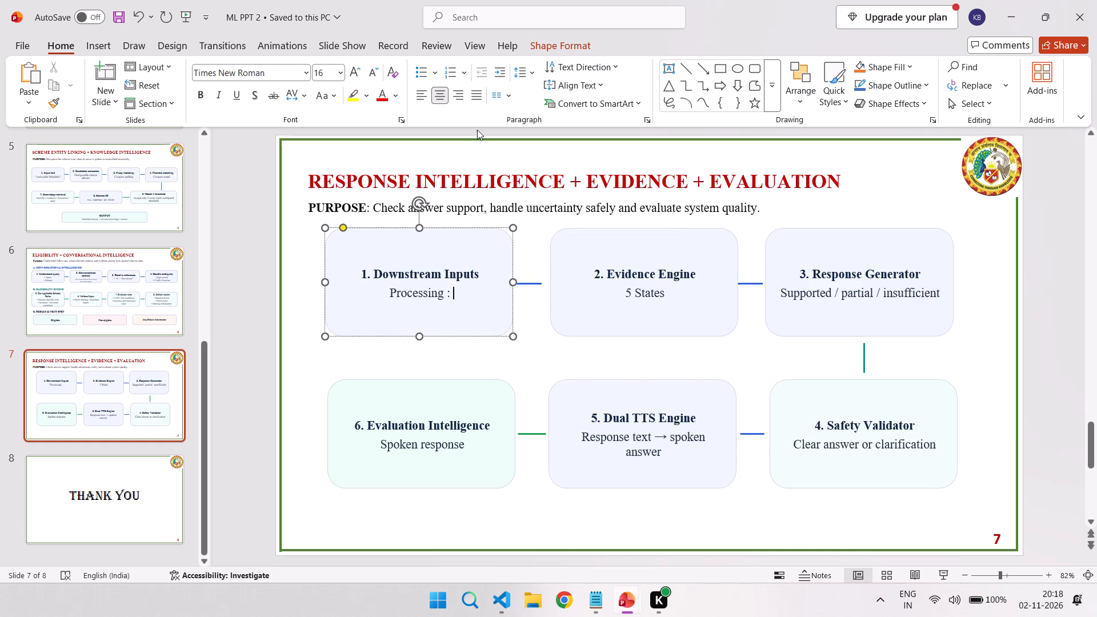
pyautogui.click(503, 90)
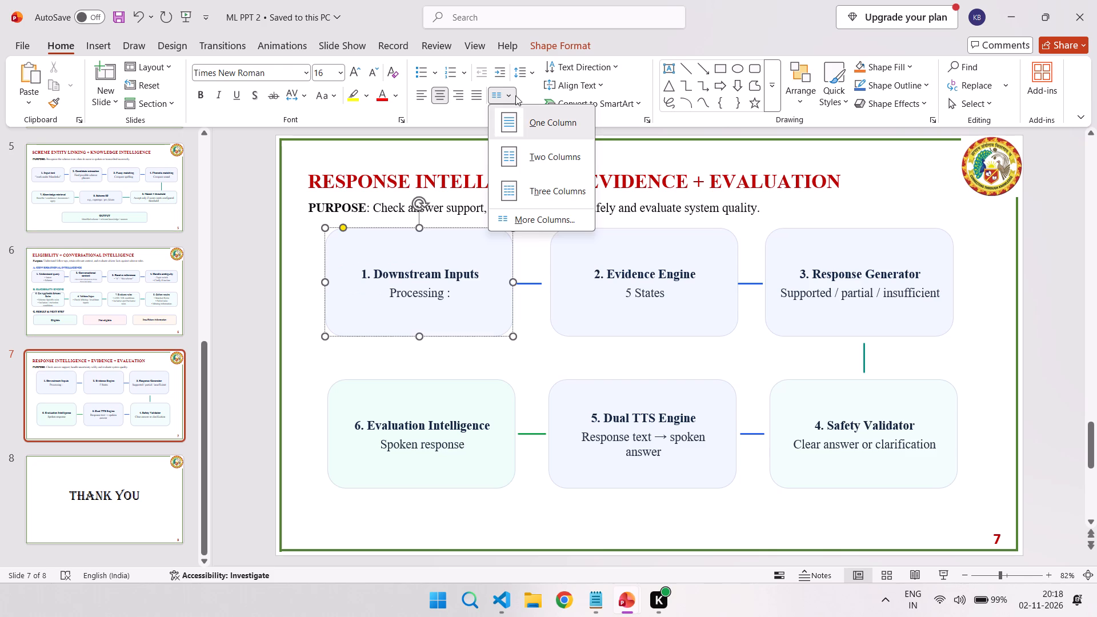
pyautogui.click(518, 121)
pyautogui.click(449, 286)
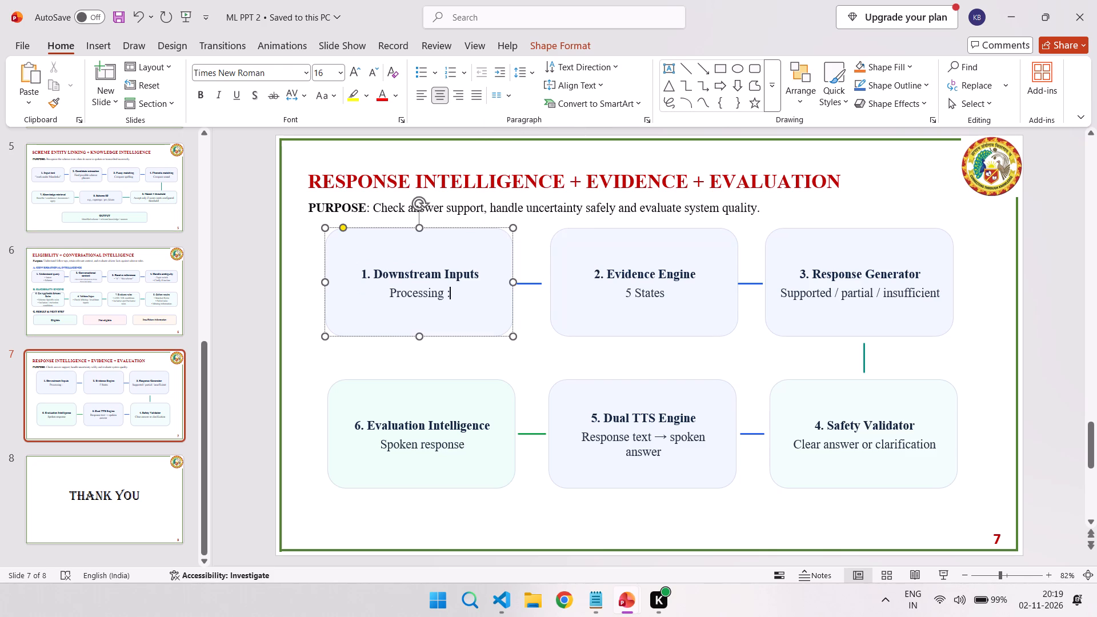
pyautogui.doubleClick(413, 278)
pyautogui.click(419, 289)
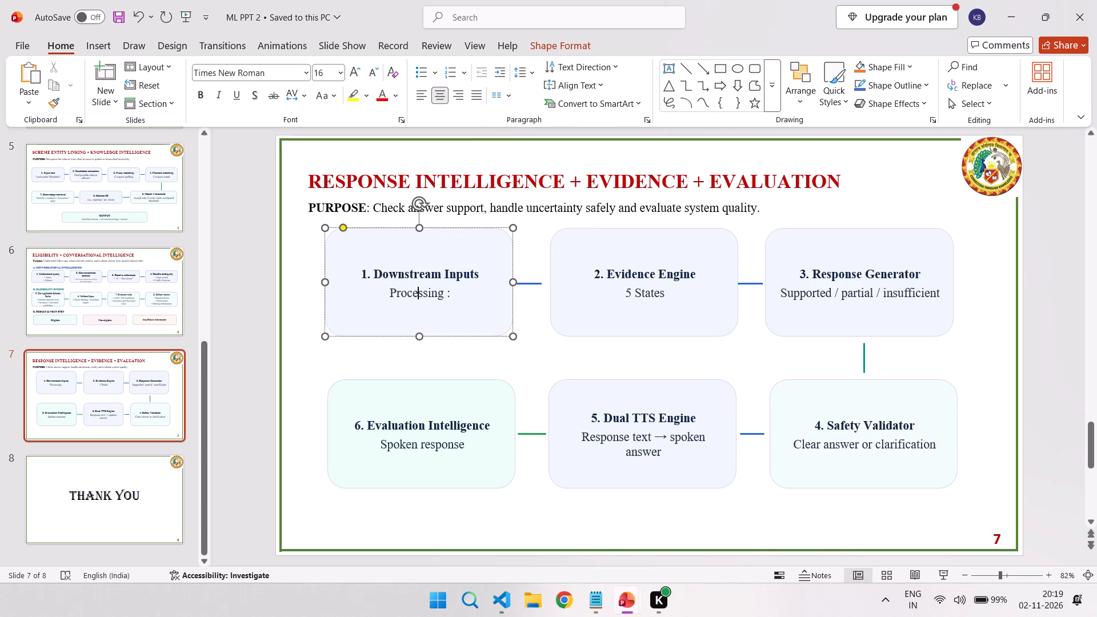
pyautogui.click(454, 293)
# Make the "Processing :" line in box 1 and the "5 States" line in box 2 bold and italic.
pyautogui.moveTo(450, 297); pyautogui.dragTo(409, 292)
pyautogui.hotkey('ctrl', 'b')
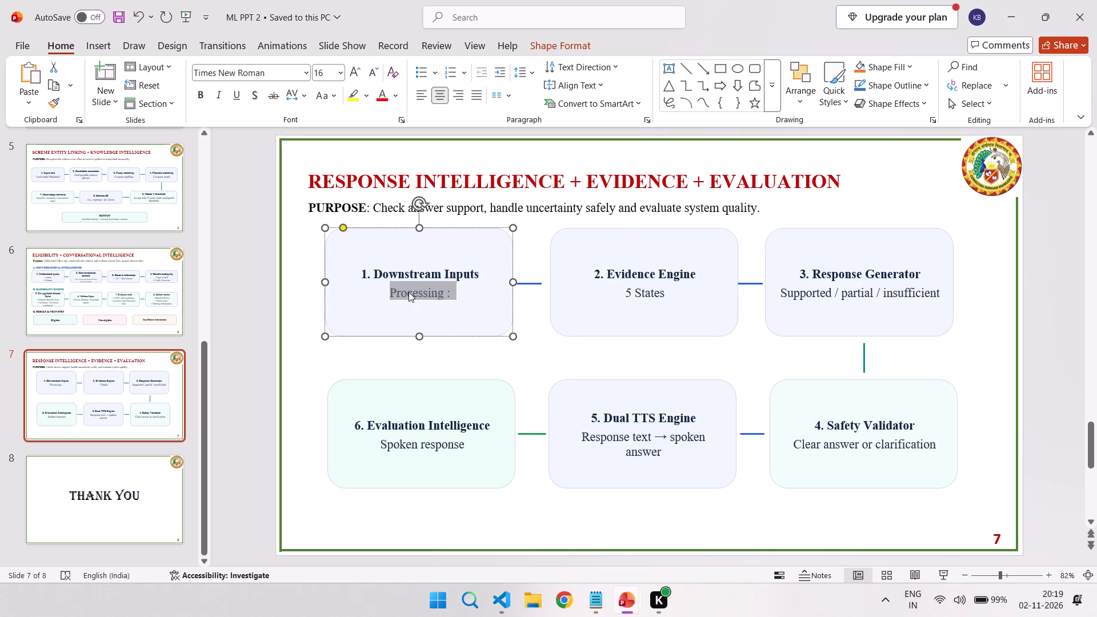
pyautogui.hotkey('ctrl', 'i')
pyautogui.click(431, 293)
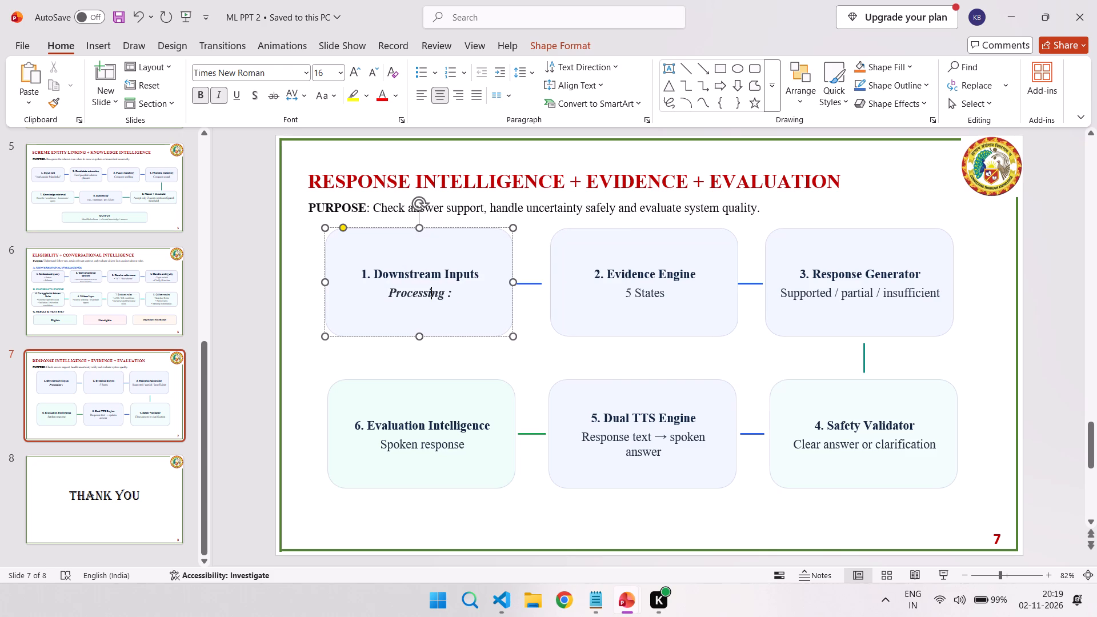
pyautogui.moveTo(672, 293); pyautogui.dragTo(628, 290)
pyautogui.hotkey('ctrl', 'b')
pyautogui.hotkey('ctrl', 'i')
pyautogui.click(690, 289)
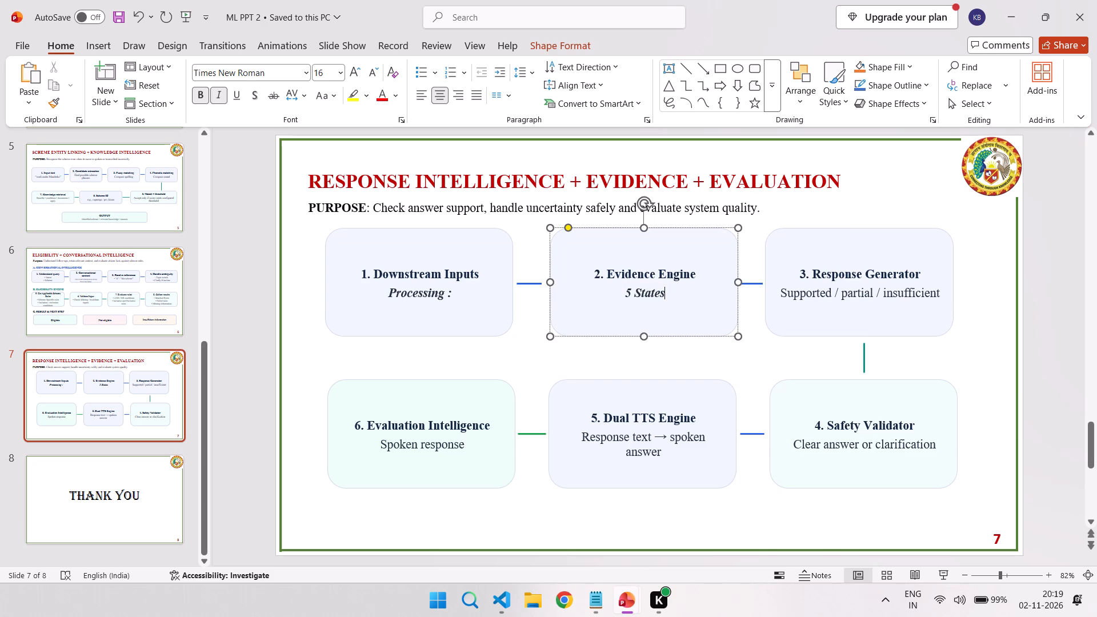
# Add a line "Knowledge Result" in regular, non-italic text below "Processing :" in the Downstream Inputs box.
pyautogui.click(460, 296)
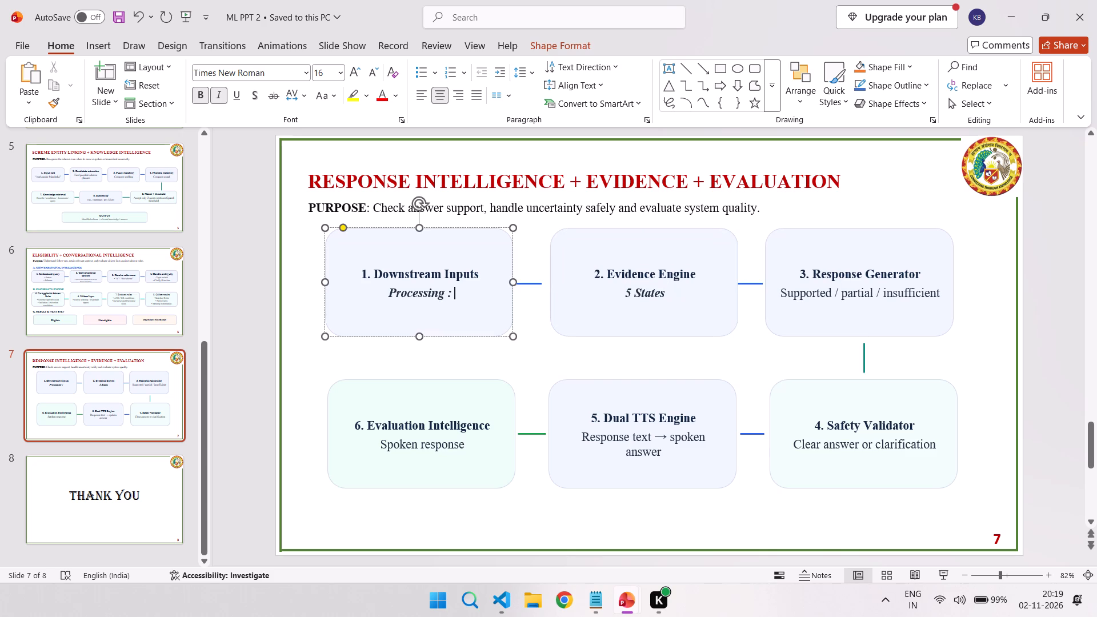
pyautogui.press('Return')
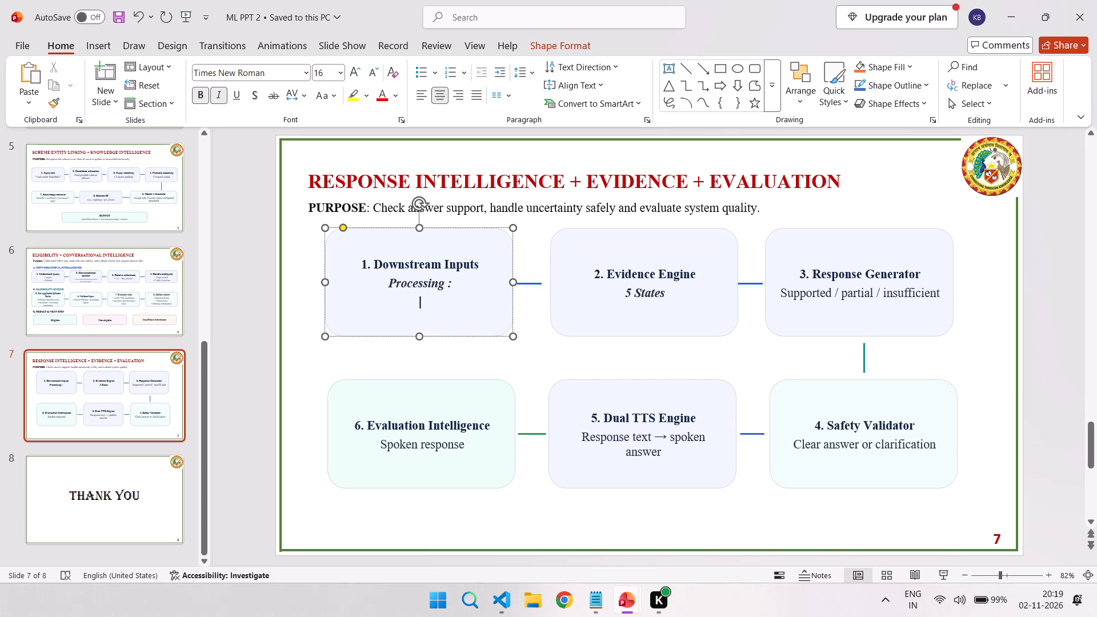
pyautogui.press('o')
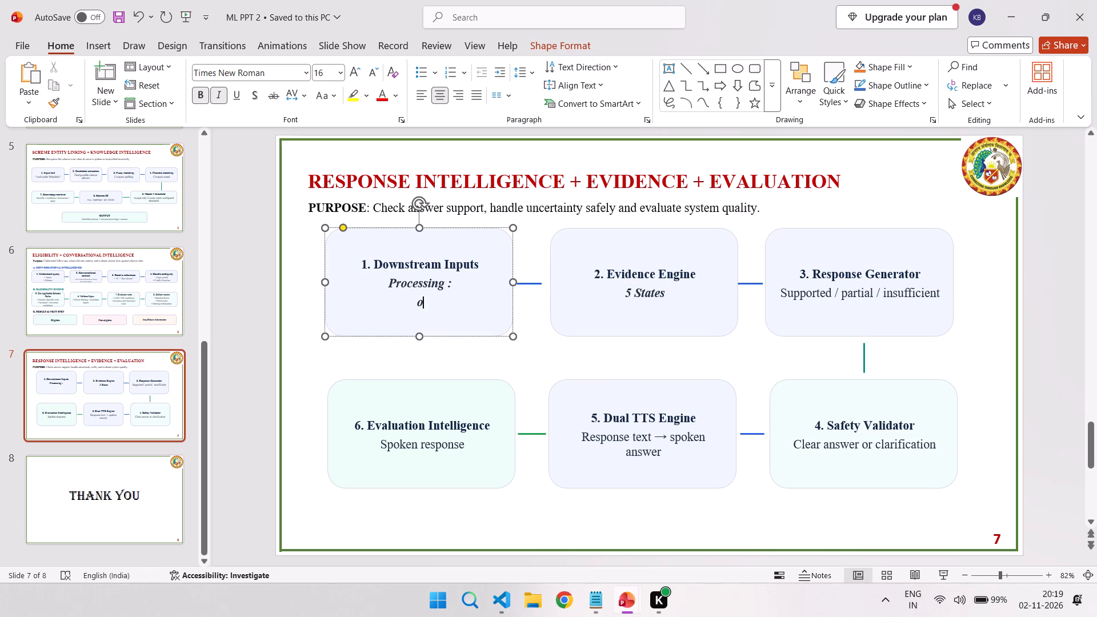
pyautogui.press('BackSpace')
pyautogui.click(223, 98)
pyautogui.click(199, 99)
pyautogui.write('Kon')
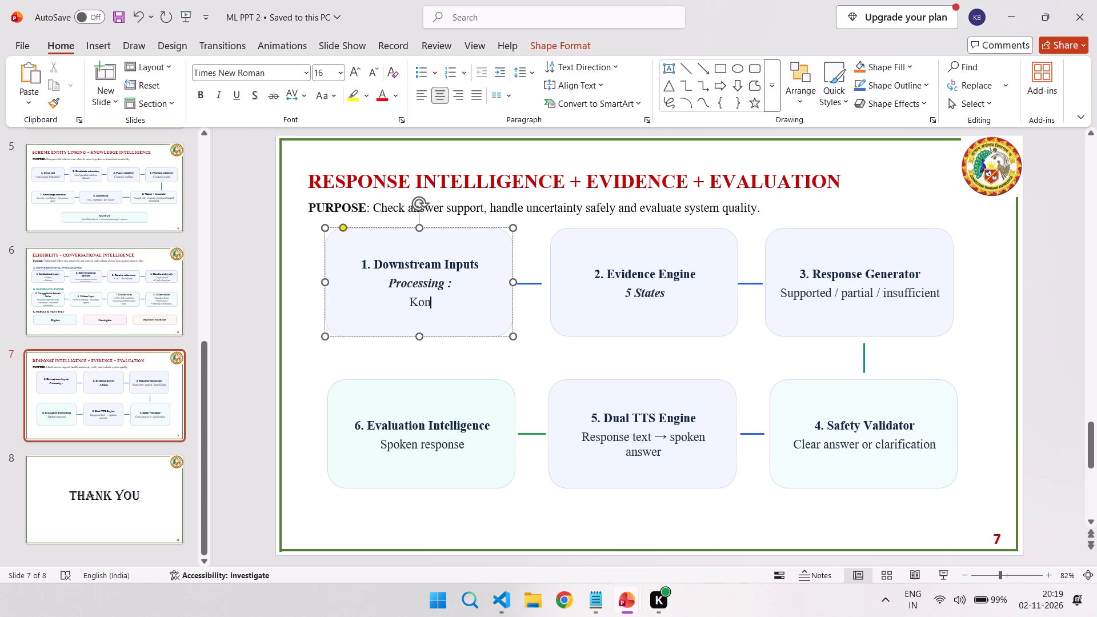
pyautogui.press('BackSpace')
pyautogui.press('BackSpace')
pyautogui.write('nowl')
pyautogui.write('edge Result')
# Add the lines "Eligibility Verdict" and "Intent" below "Knowledge Result" in the Downstream Inputs box.
pyautogui.press('Return')
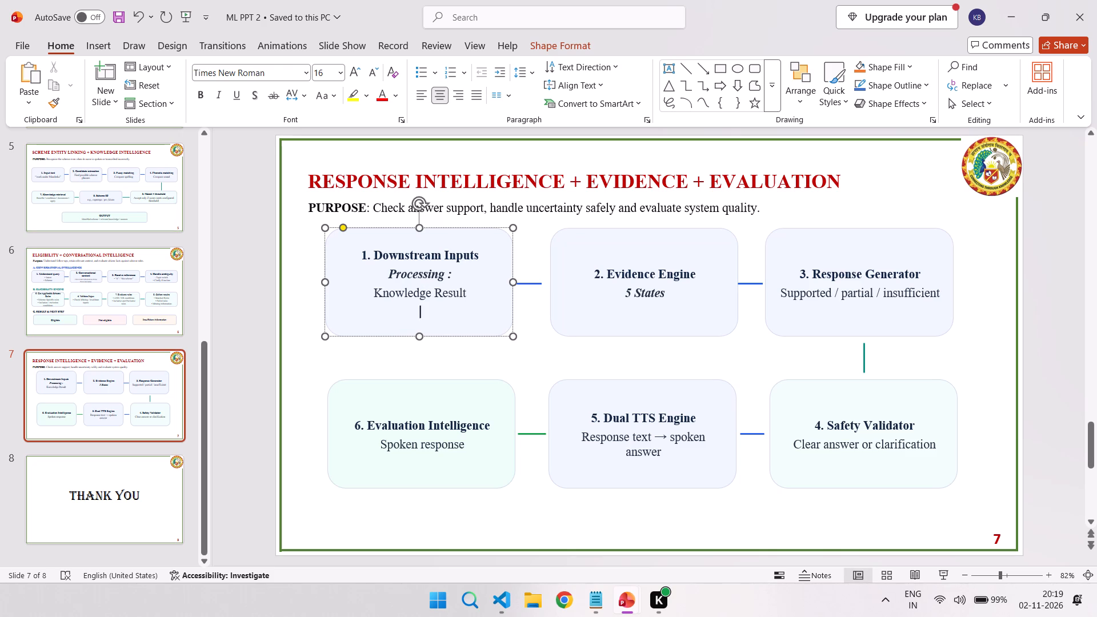
pyautogui.write('Eligibility')
pyautogui.press('space')
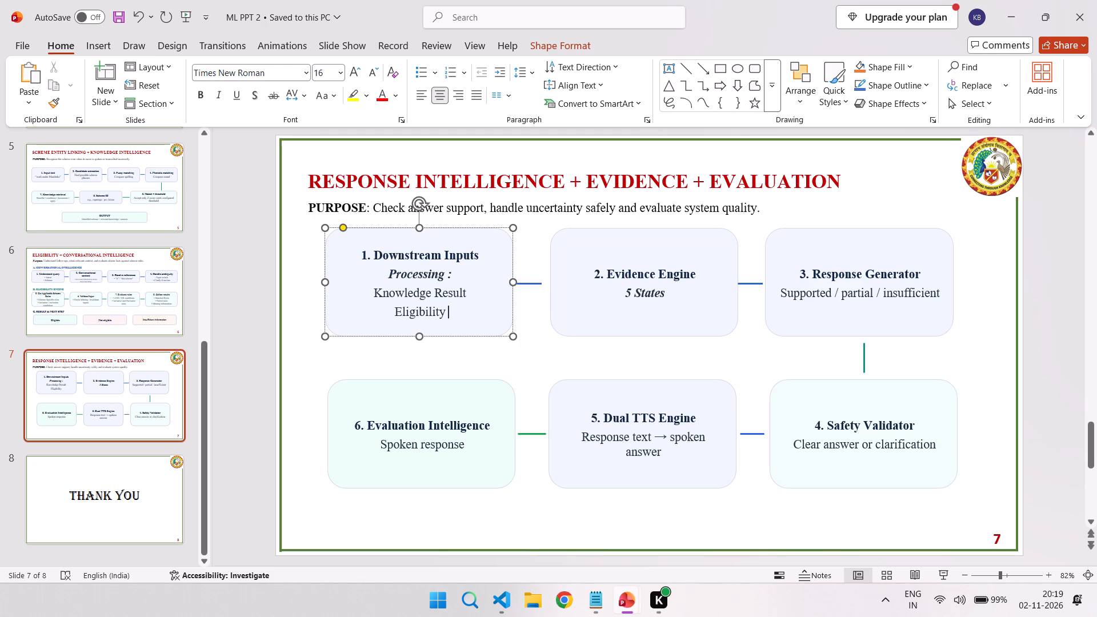
pyautogui.write('Verdict')
pyautogui.press('Return')
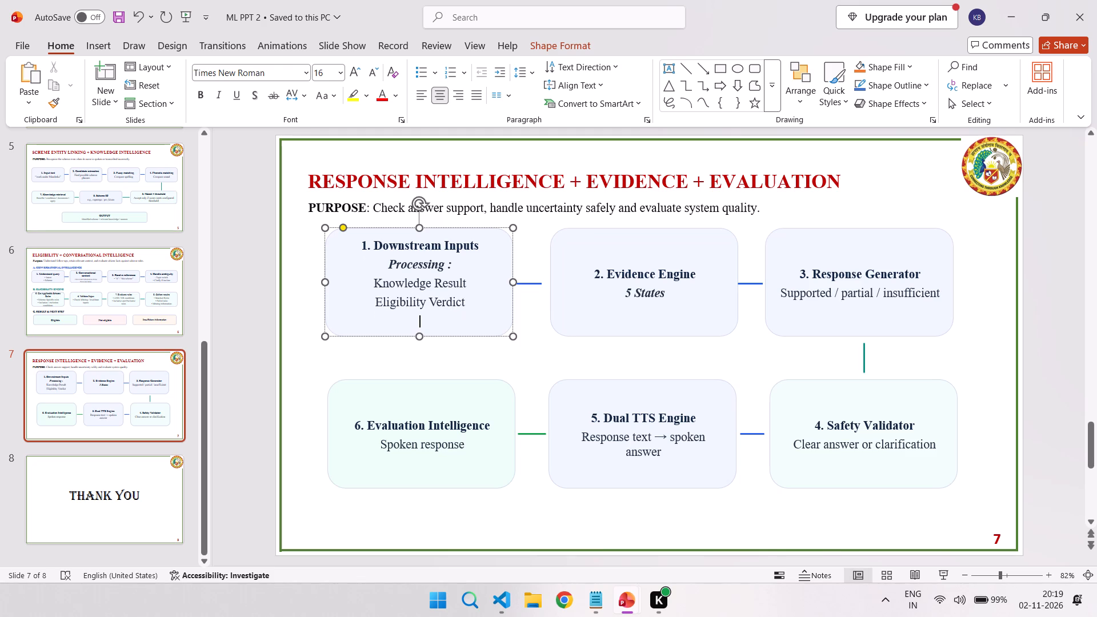
pyautogui.write('INtent')
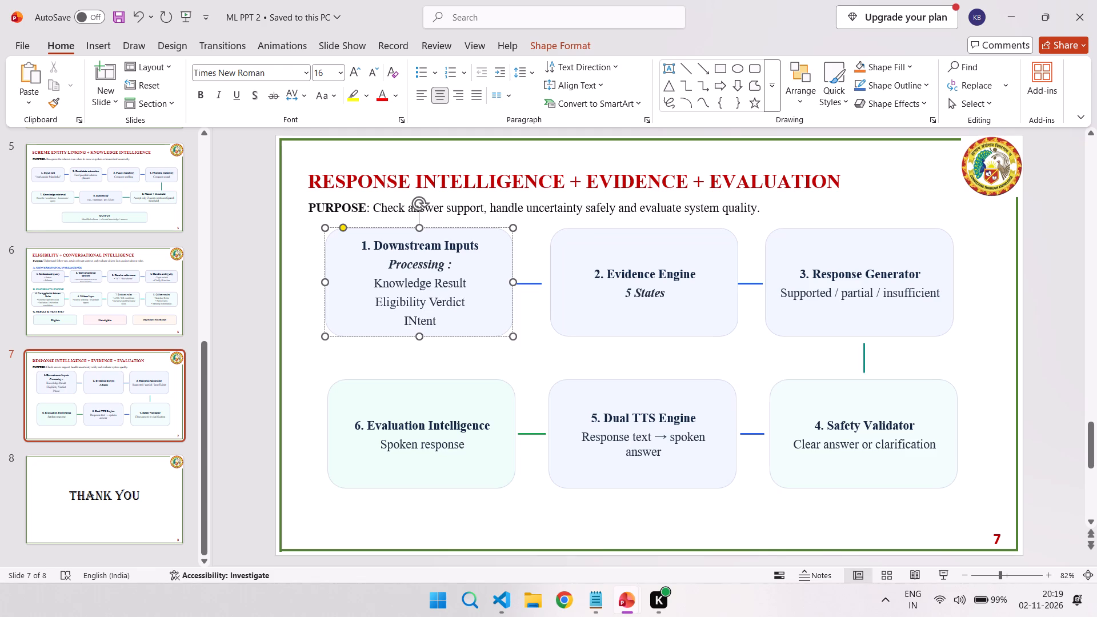
pyautogui.press('space')
# Left-align the lines Knowledge Result, Eligibility Verdict and Intent in the Downstream Inputs box.
pyautogui.moveTo(438, 322); pyautogui.dragTo(378, 286)
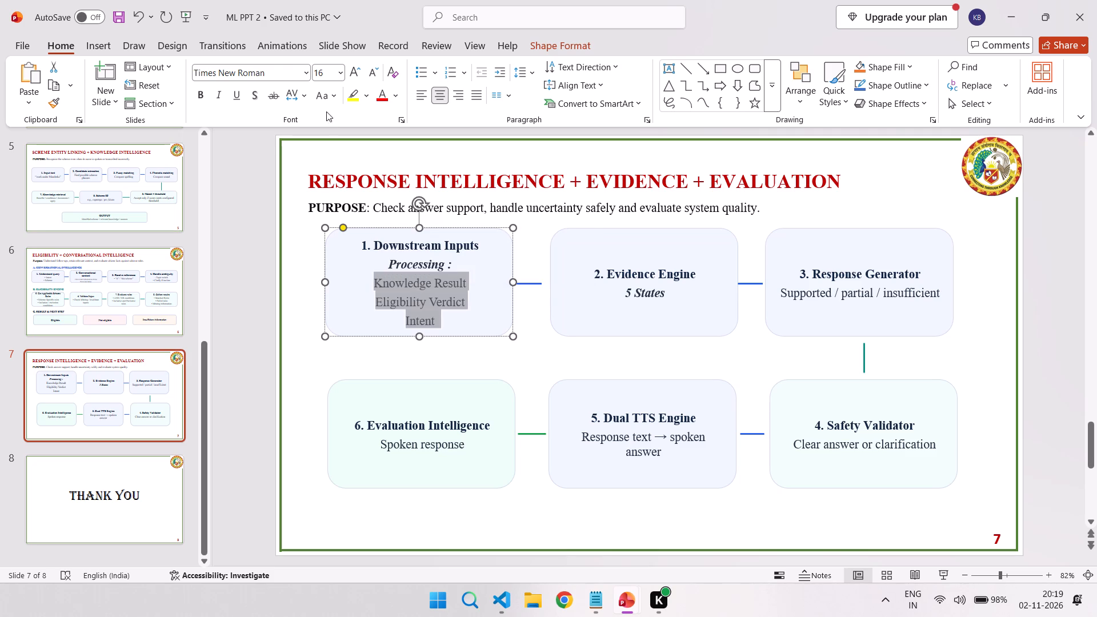
pyautogui.click(415, 102)
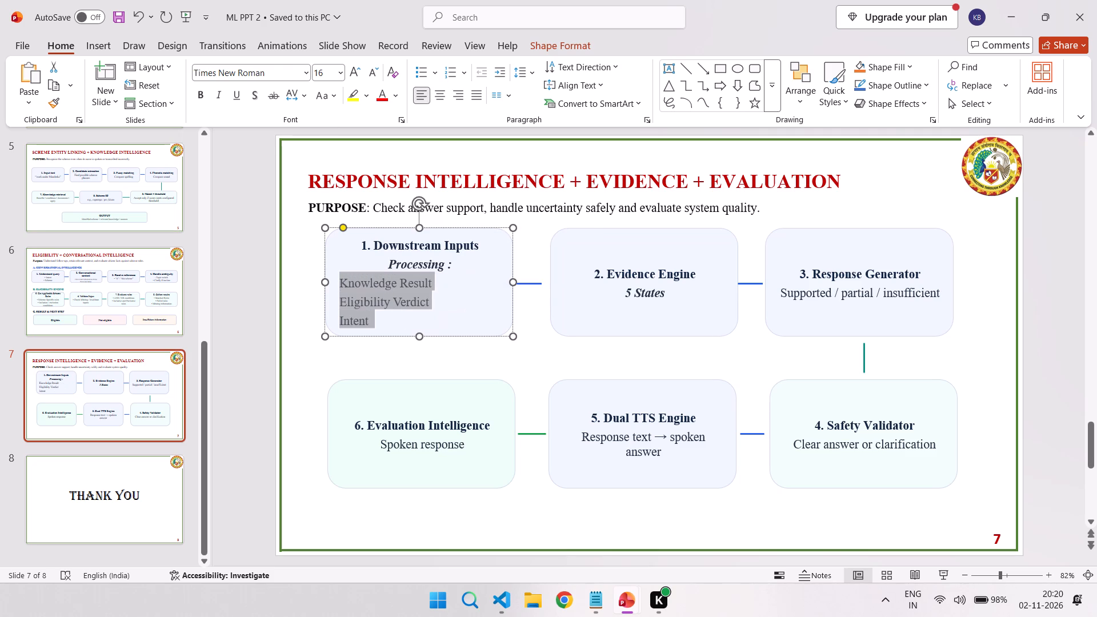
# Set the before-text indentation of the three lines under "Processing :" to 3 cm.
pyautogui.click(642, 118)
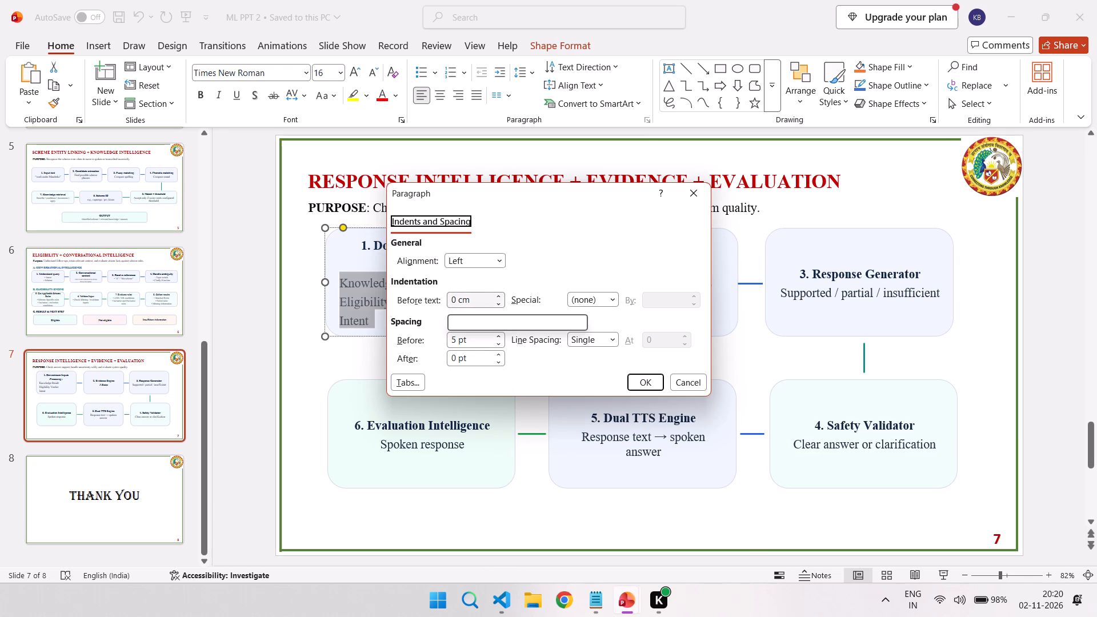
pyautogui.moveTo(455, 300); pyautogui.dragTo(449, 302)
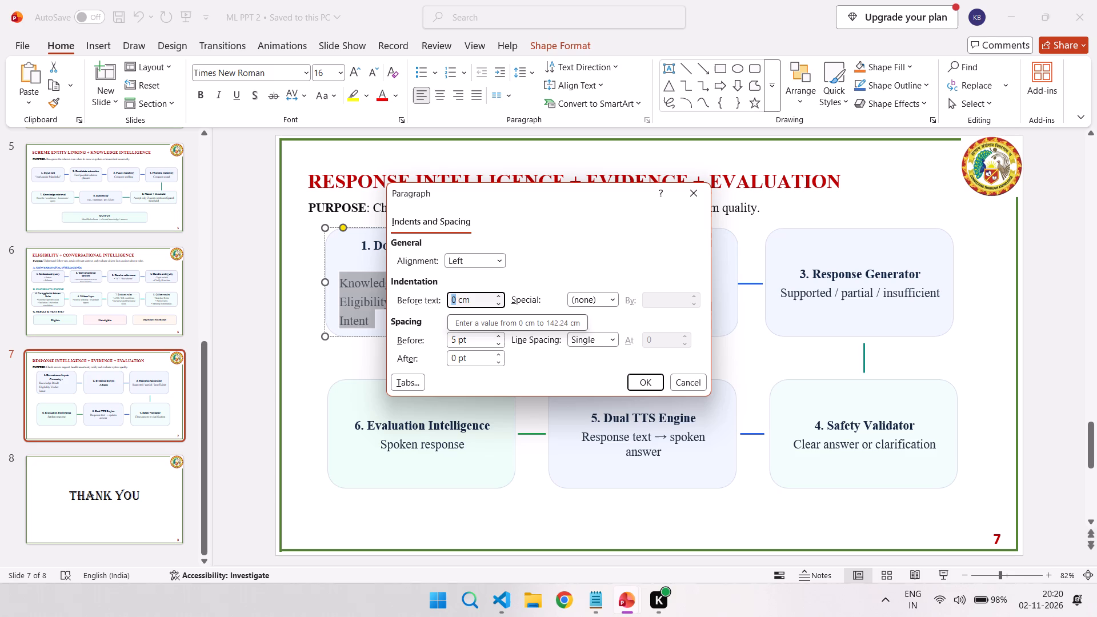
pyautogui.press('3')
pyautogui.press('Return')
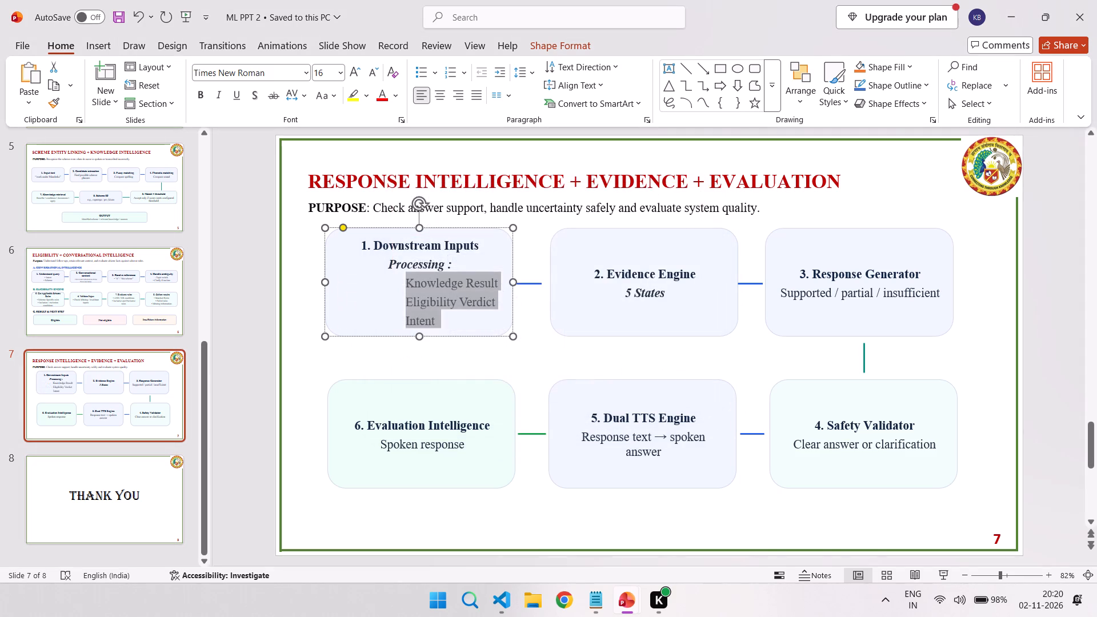
# Set the before-text indentation of the three lines under "Processing :" to 1 cm.
pyautogui.click(648, 119)
pyautogui.moveTo(457, 302); pyautogui.dragTo(450, 302)
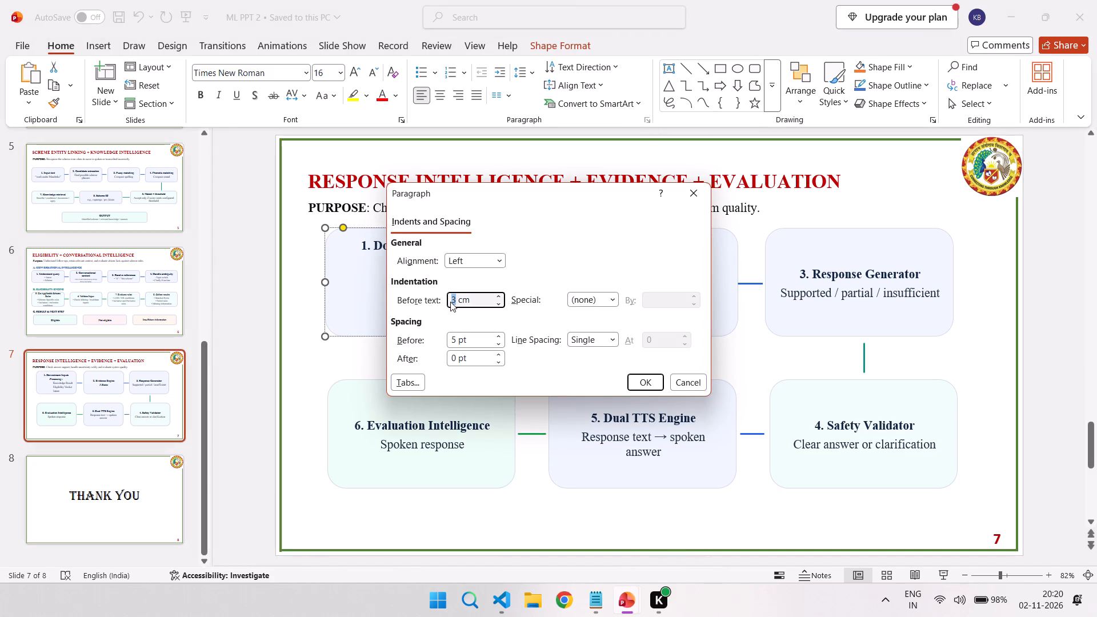
pyautogui.press('1')
pyautogui.press('Return')
pyautogui.click(463, 310)
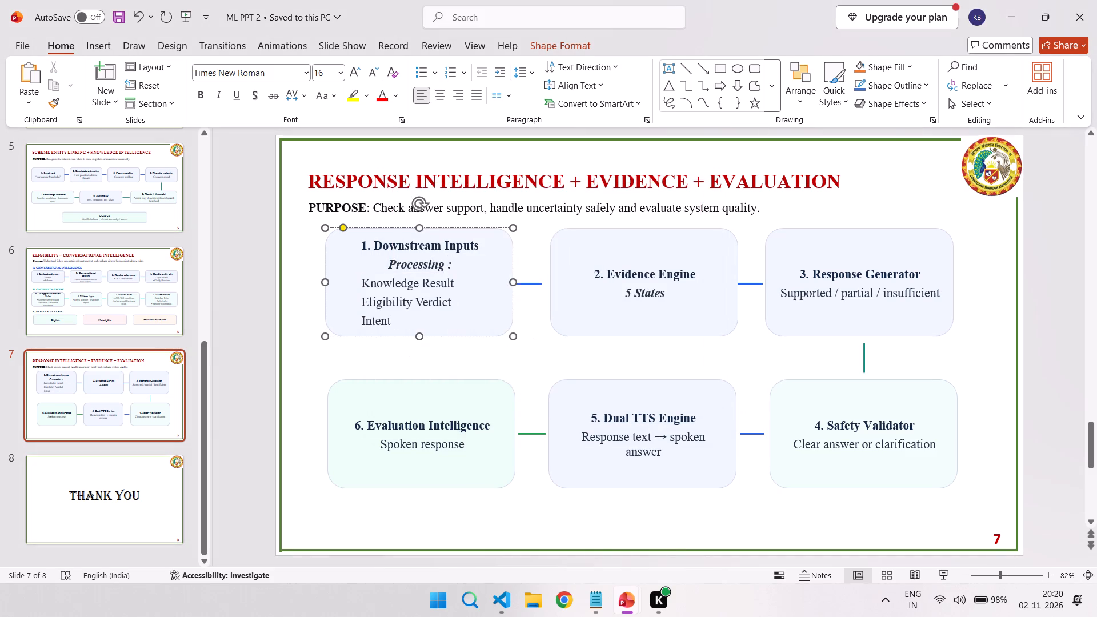
# Left-align the "Processing :" line in the Downstream Inputs box.
pyautogui.click(389, 265)
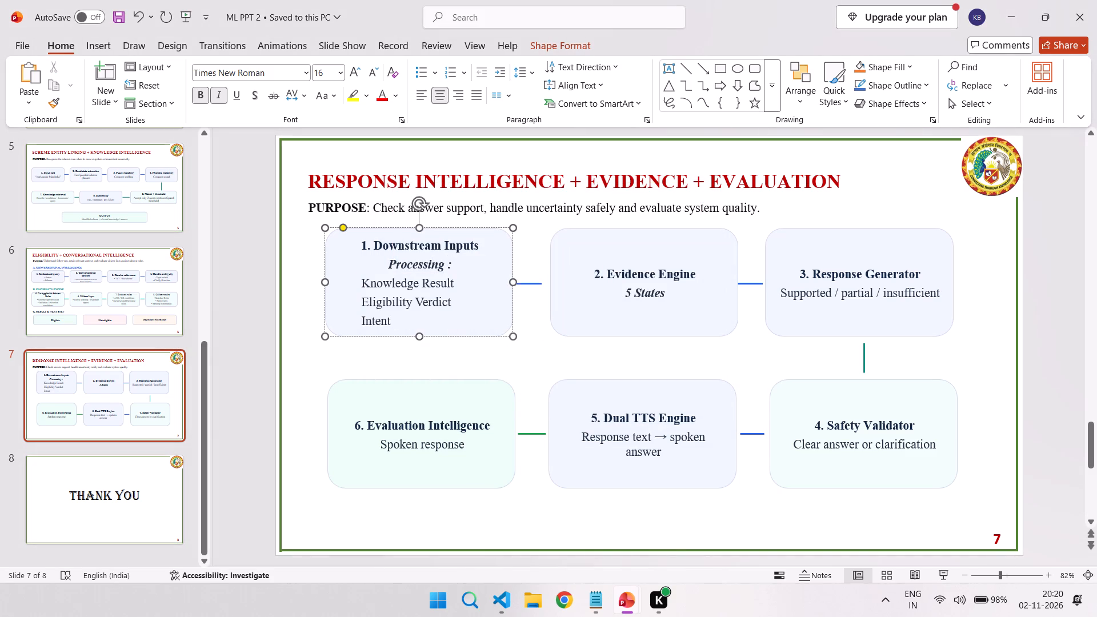
pyautogui.press('BackSpace')
pyautogui.hotkey('ctrl', 'z')
pyautogui.click(416, 102)
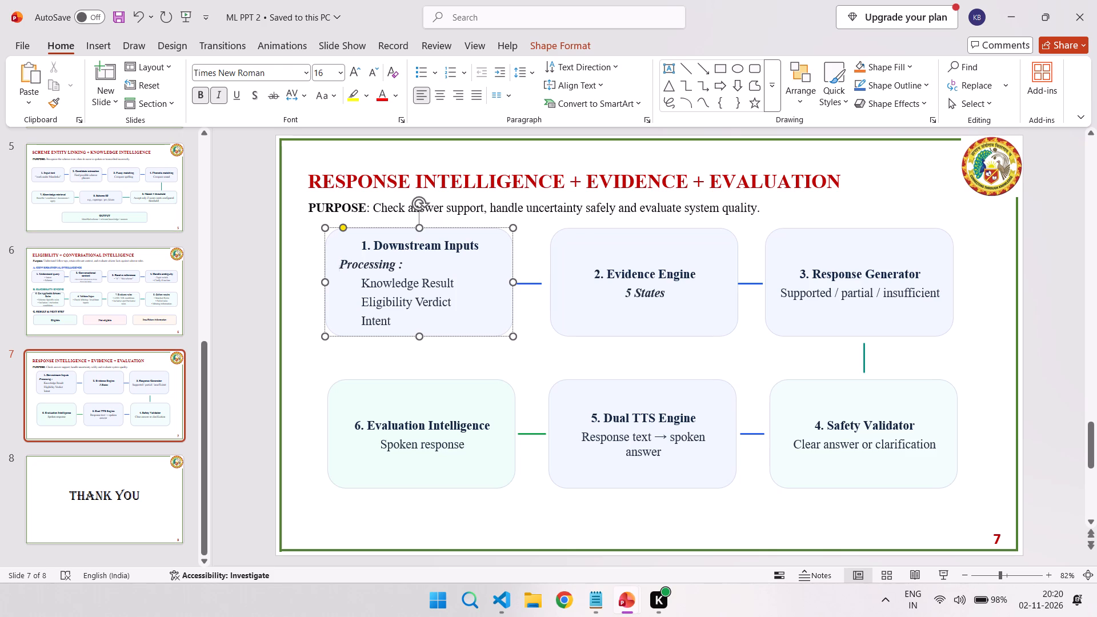
# Apply round bullets to the lines Knowledge Result, Eligibility Verdict and Intent in box 1.
pyautogui.moveTo(401, 316); pyautogui.dragTo(364, 287)
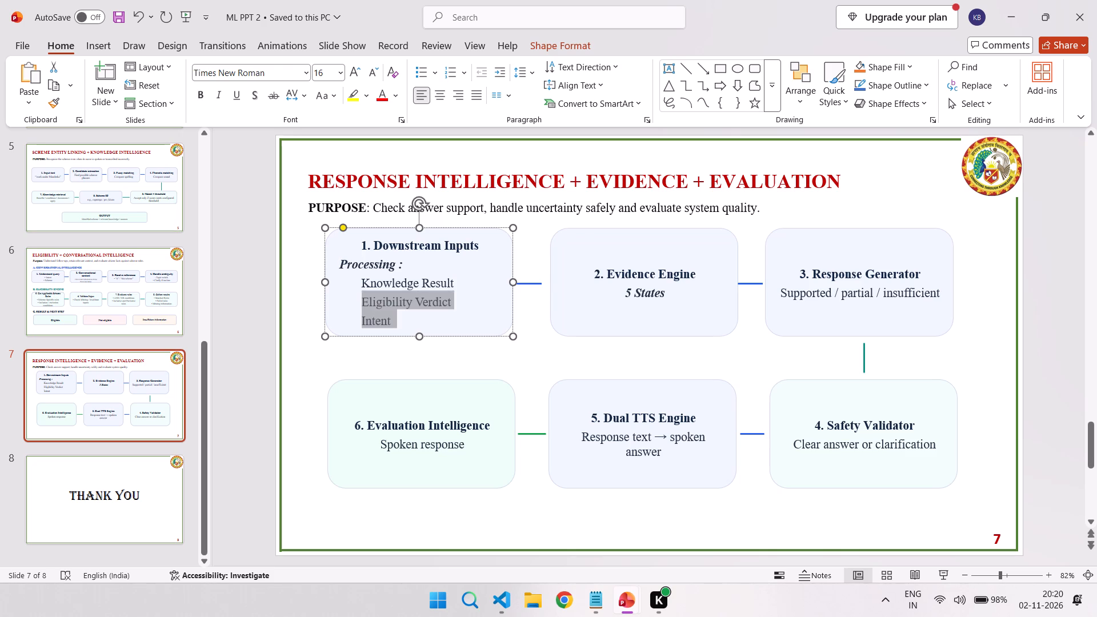
pyautogui.moveTo(364, 287); pyautogui.dragTo(363, 287)
pyautogui.click(434, 73)
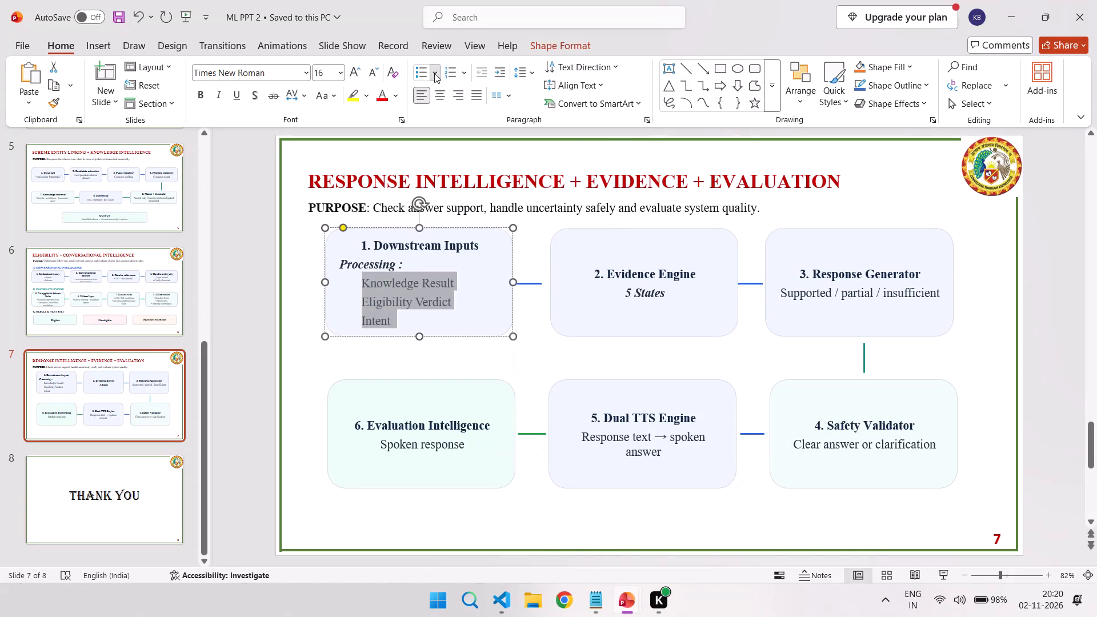
pyautogui.click(528, 122)
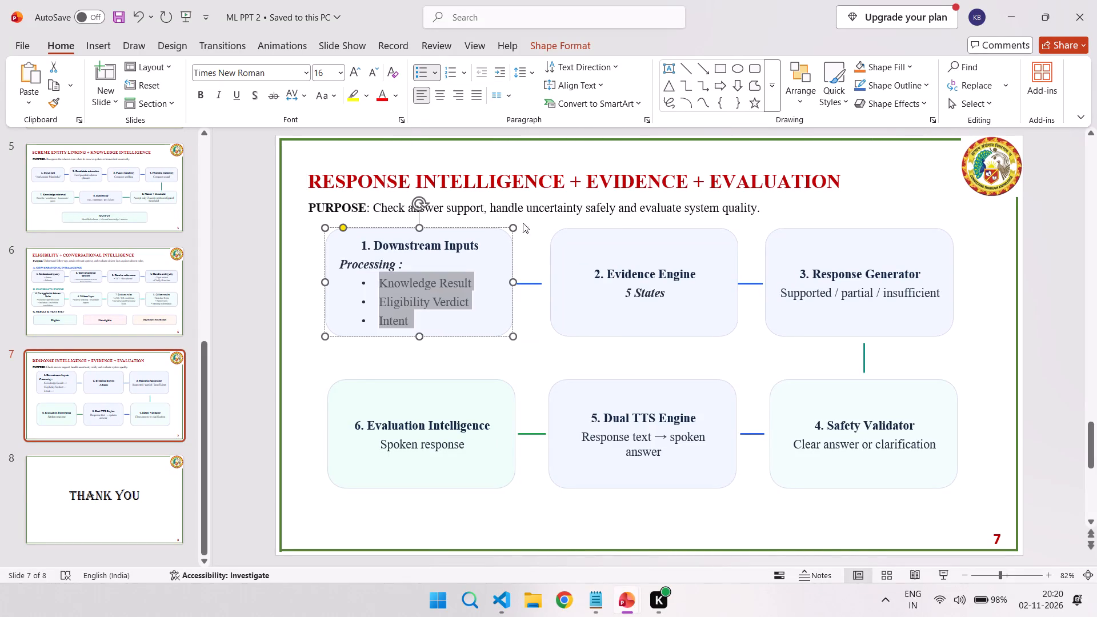
# Insert seven leading spaces before "Processing :" so the line starts level with the bullets below it.
pyautogui.click(349, 261)
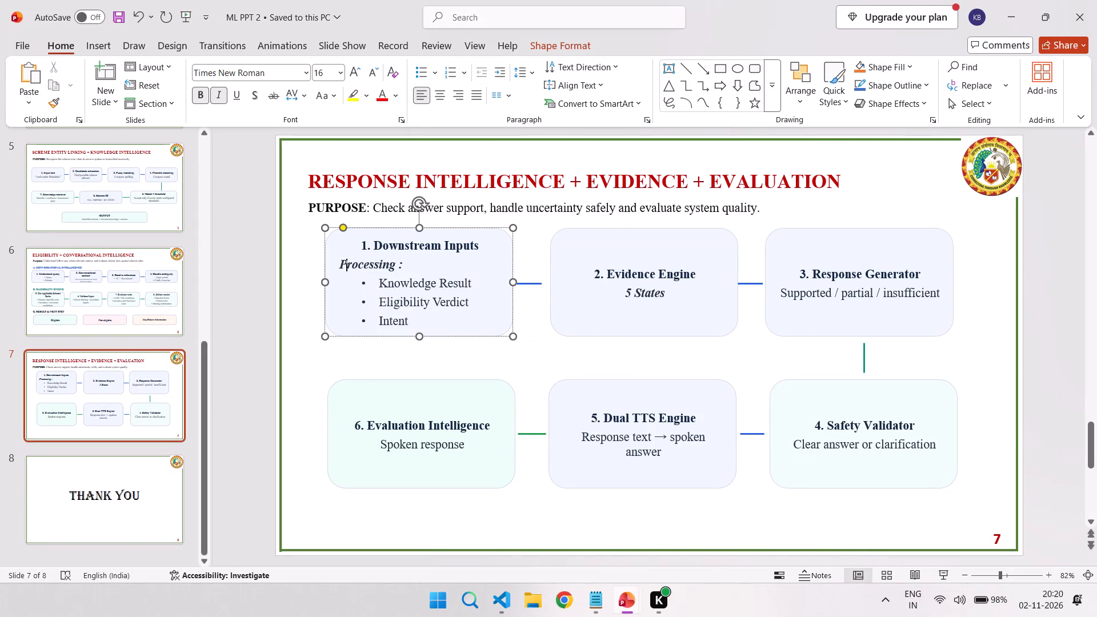
pyautogui.click(345, 261)
pyautogui.press('Left')
pyautogui.press('Tab')
pyautogui.press('BackSpace')
pyautogui.press('space')
pyautogui.press('space')
pyautogui.press('space')
pyautogui.press('space')
pyautogui.press('space')
pyautogui.press('space')
pyautogui.press('space')
pyautogui.press('space')
pyautogui.press('space')
pyautogui.press('space')
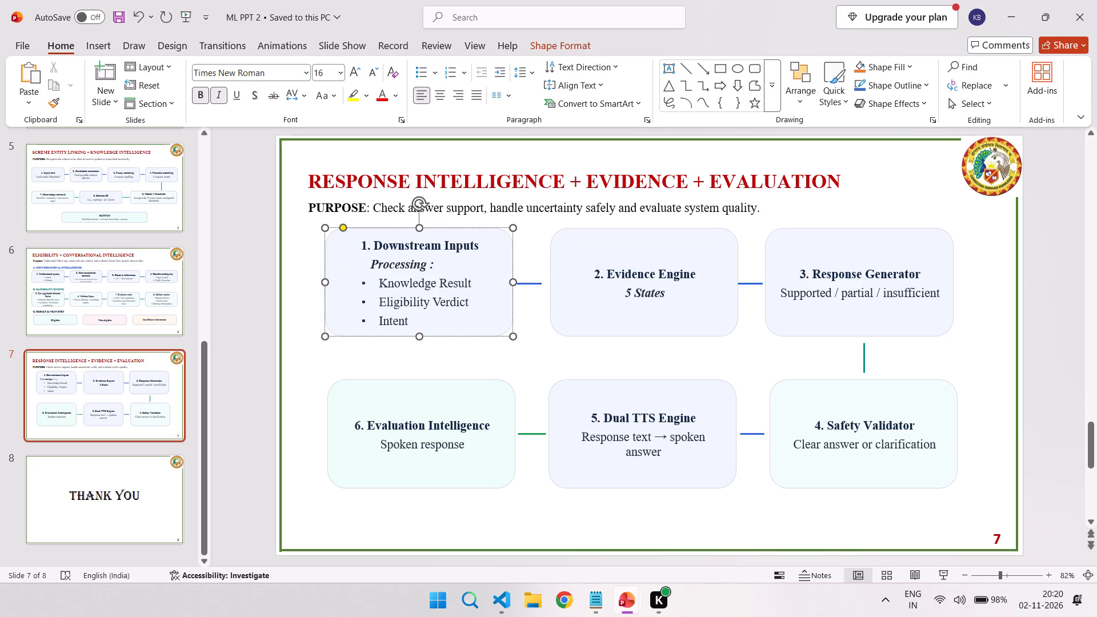
pyautogui.press('space')
pyautogui.press('BackSpace')
pyautogui.press('BackSpace')
pyautogui.press('BackSpace')
pyautogui.press('BackSpace')
pyautogui.click(387, 298)
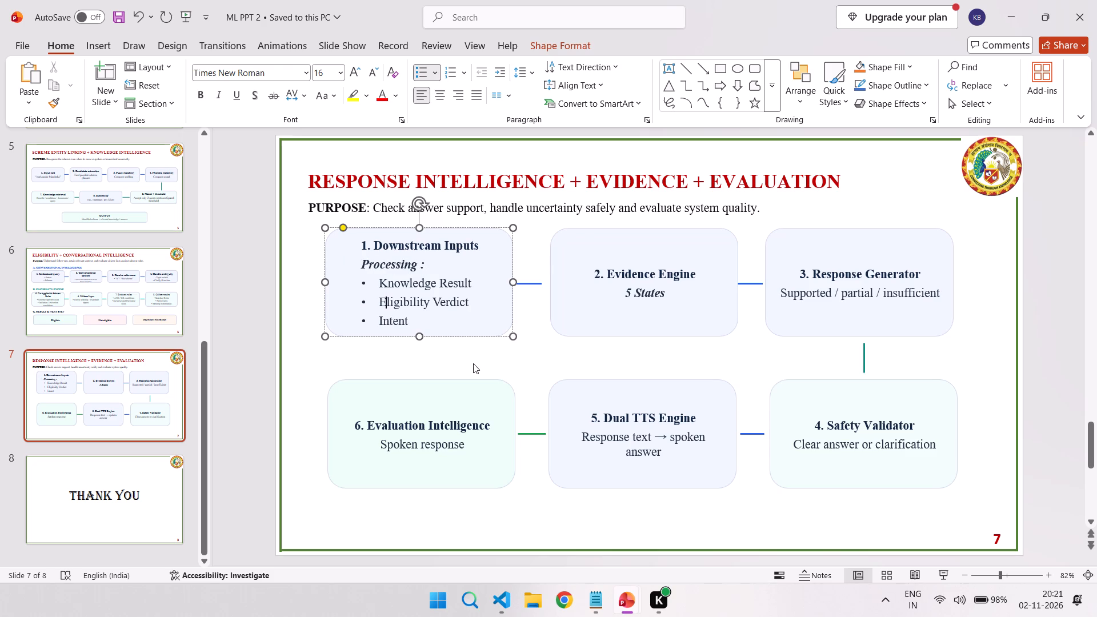
pyautogui.click(473, 363)
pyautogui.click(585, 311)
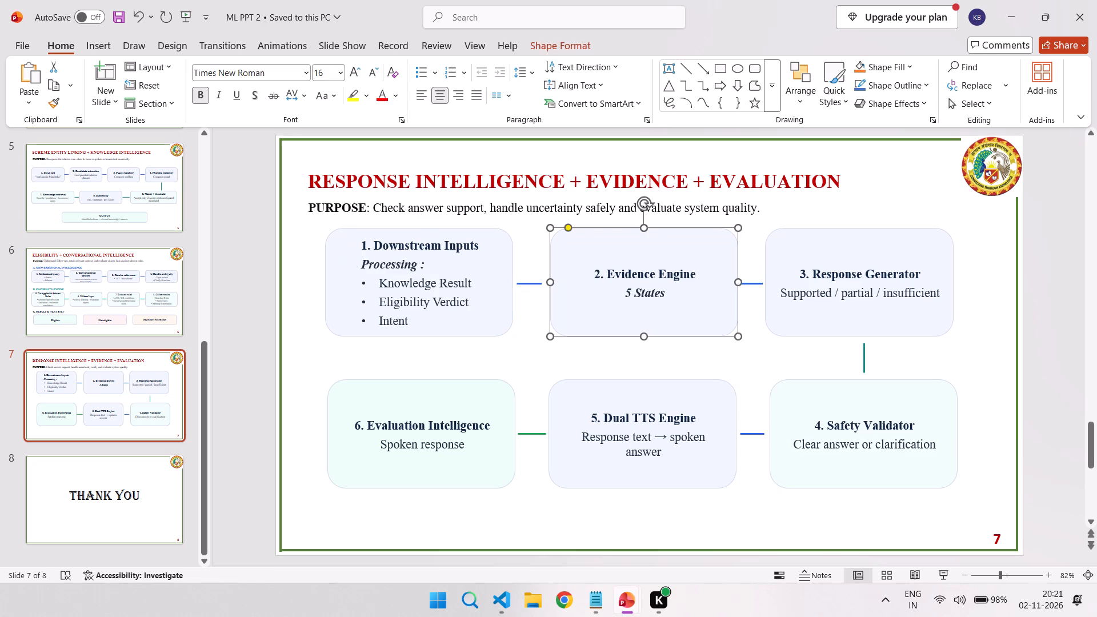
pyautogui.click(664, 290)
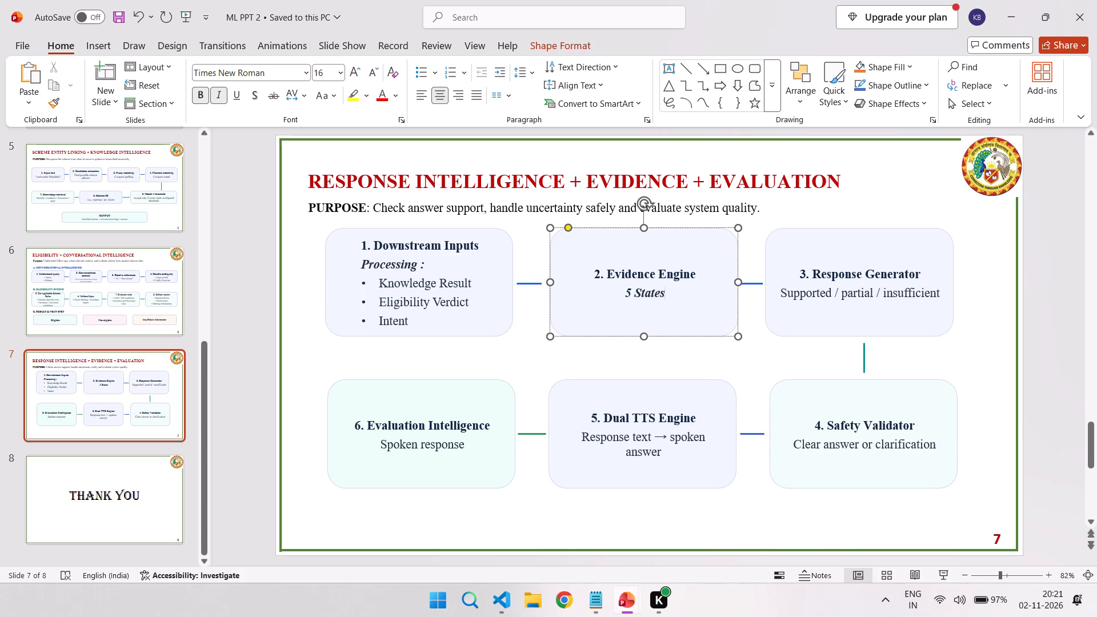
# Replace the description in box 3, Response Generator, with a copy of box 1's Processing block, changing its subheading to "Handles :".
pyautogui.moveTo(414, 318); pyautogui.dragTo(361, 266)
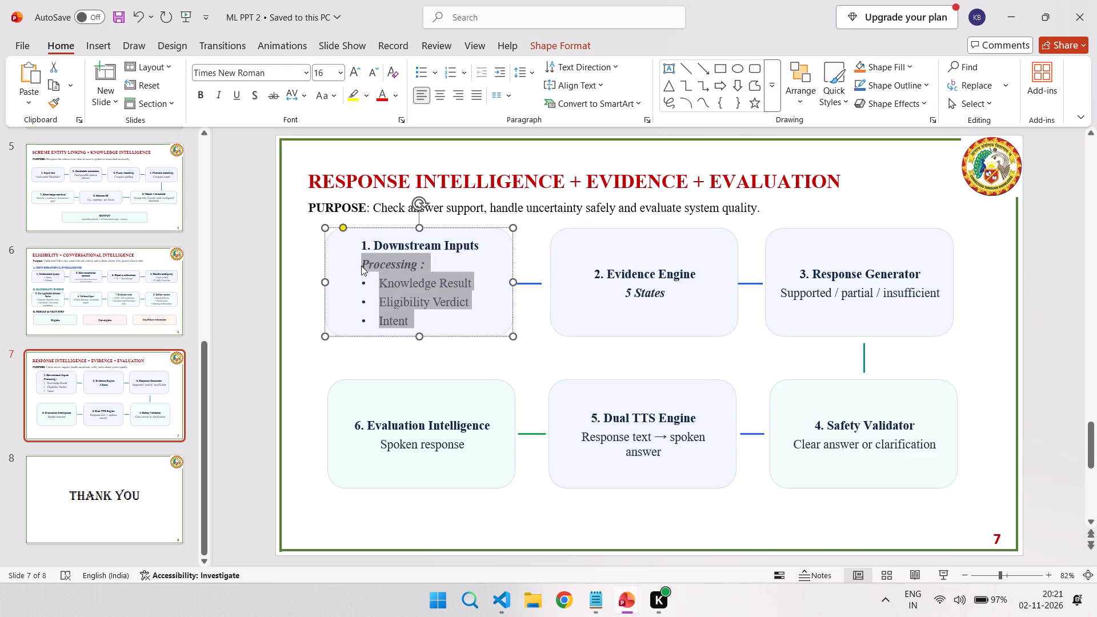
pyautogui.hotkey('ctrl', 'c')
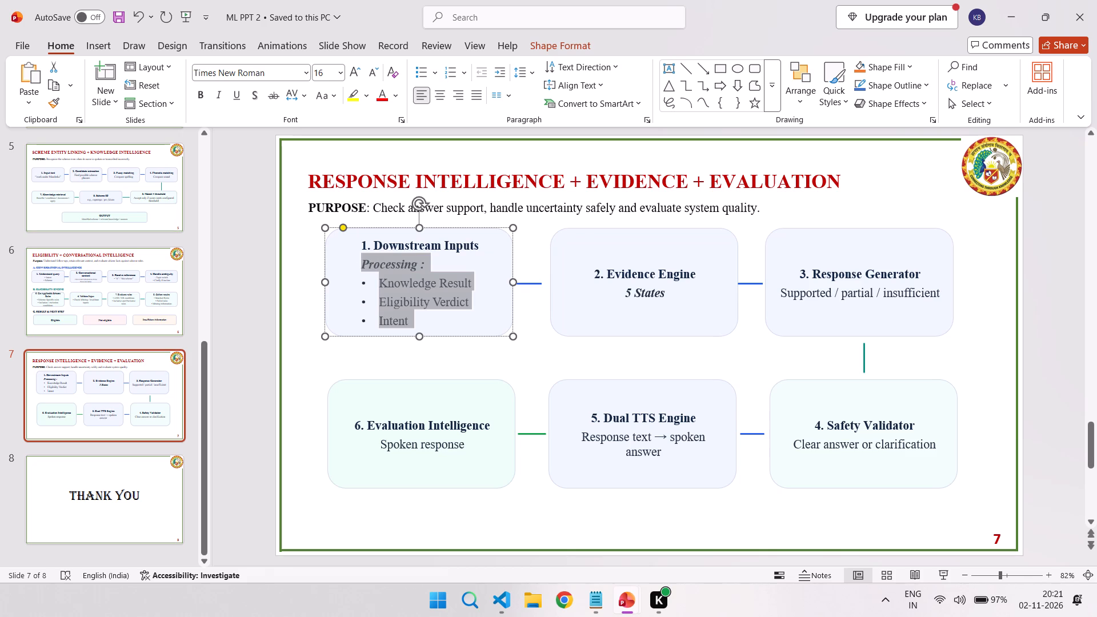
pyautogui.tripleClick(846, 292)
pyautogui.hotkey('ctrl', 'v')
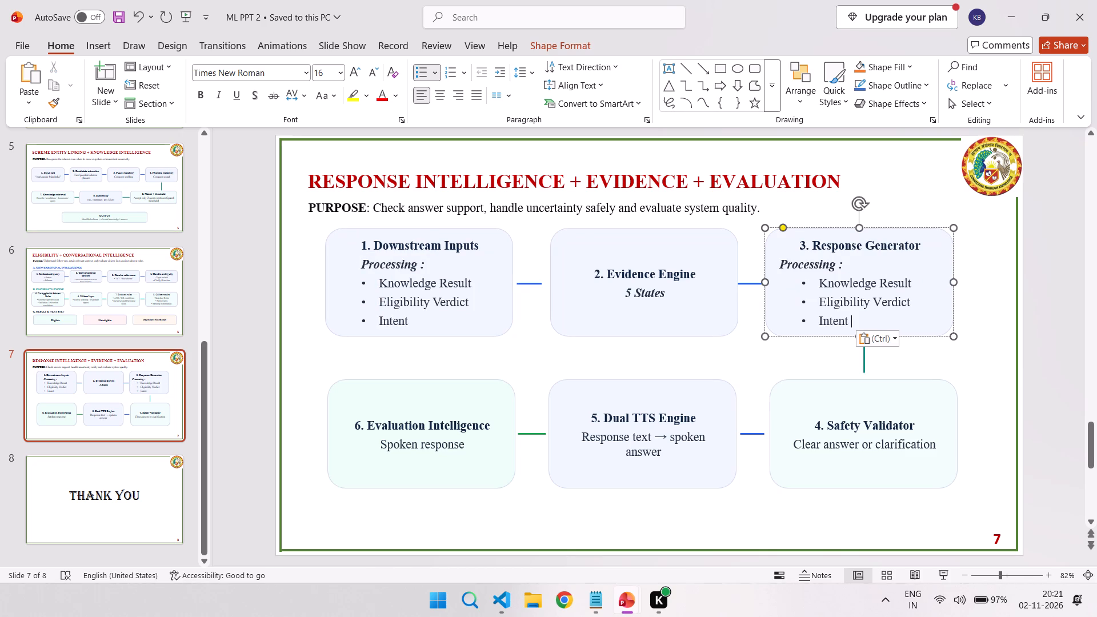
pyautogui.doubleClick(820, 270)
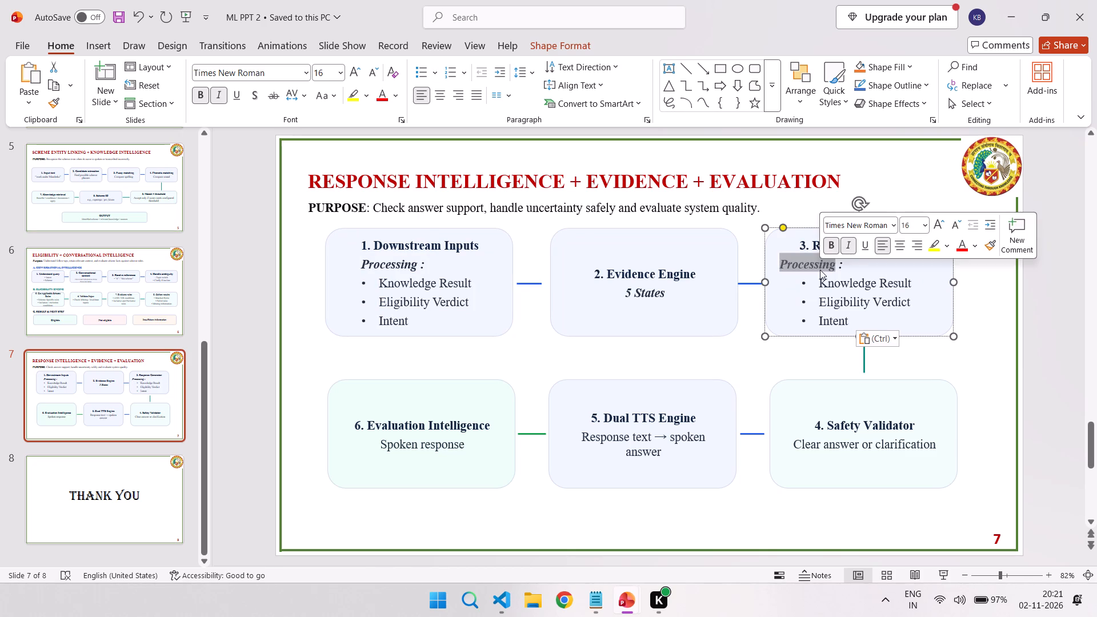
pyautogui.write('Handles')
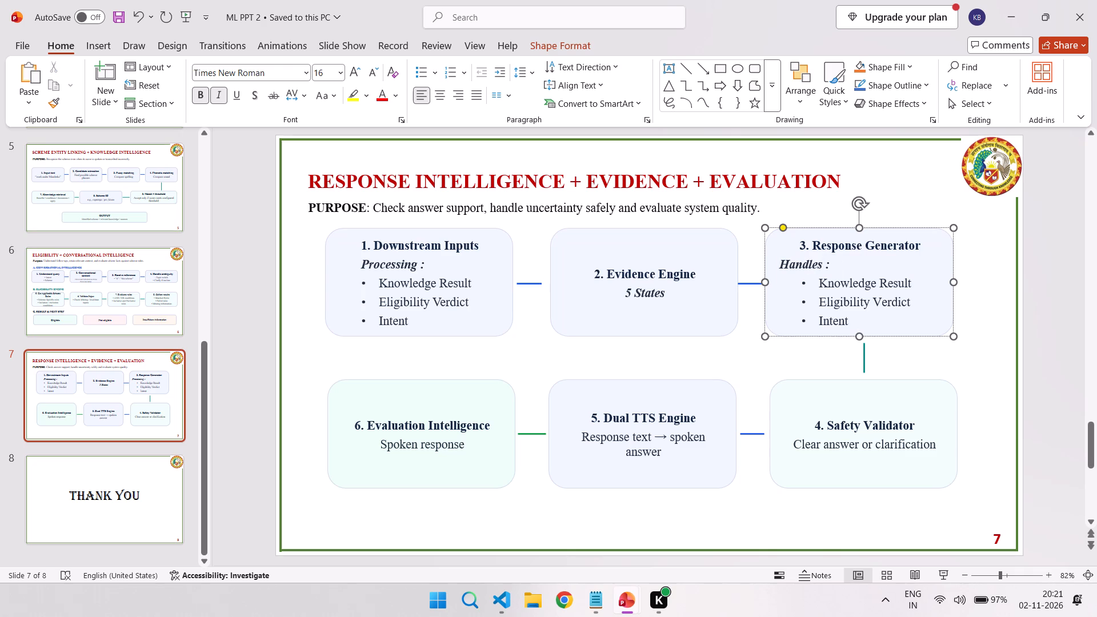
pyautogui.click(778, 265)
# Change the first bullet under "Handles :" in the Response Generator box to "Deterministic Fact Serialization".
pyautogui.tripleClick(860, 281)
pyautogui.write('Deterministic')
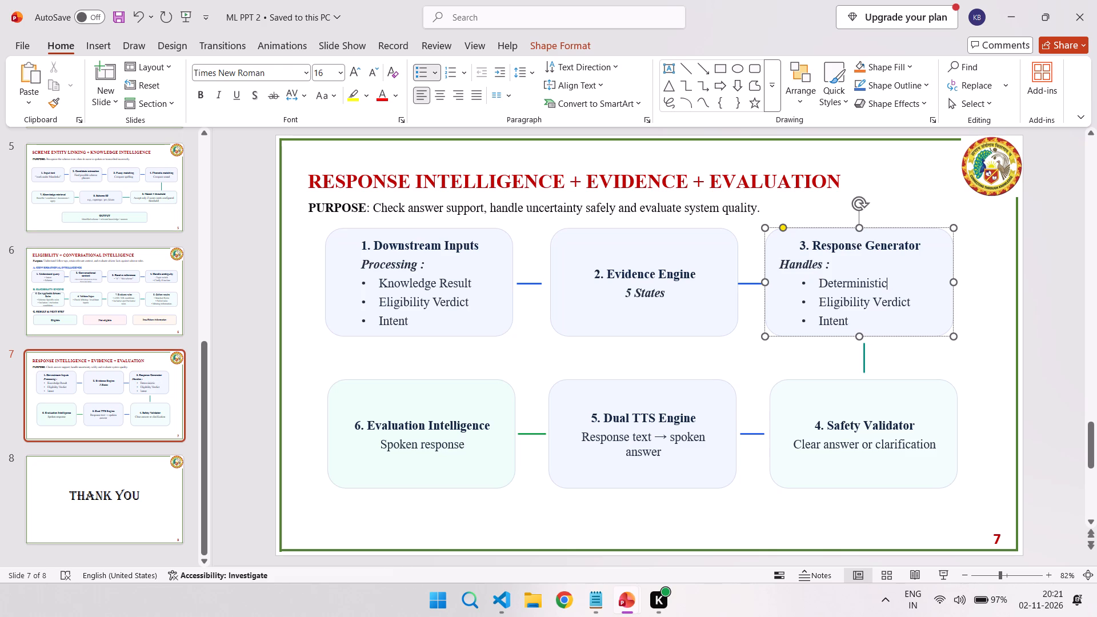
pyautogui.press('space')
pyautogui.write('Fact Ser')
pyautogui.write('ialization')
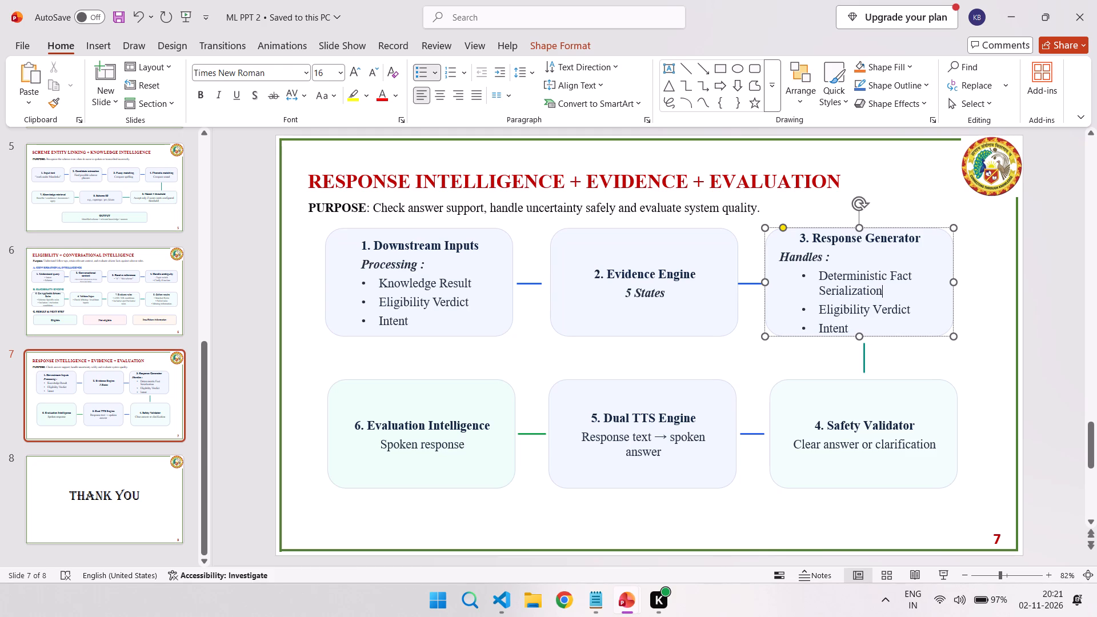
# Delete the Intent bullet from the Response Generator box.
pyautogui.moveTo(851, 328); pyautogui.dragTo(824, 330)
pyautogui.press('BackSpace')
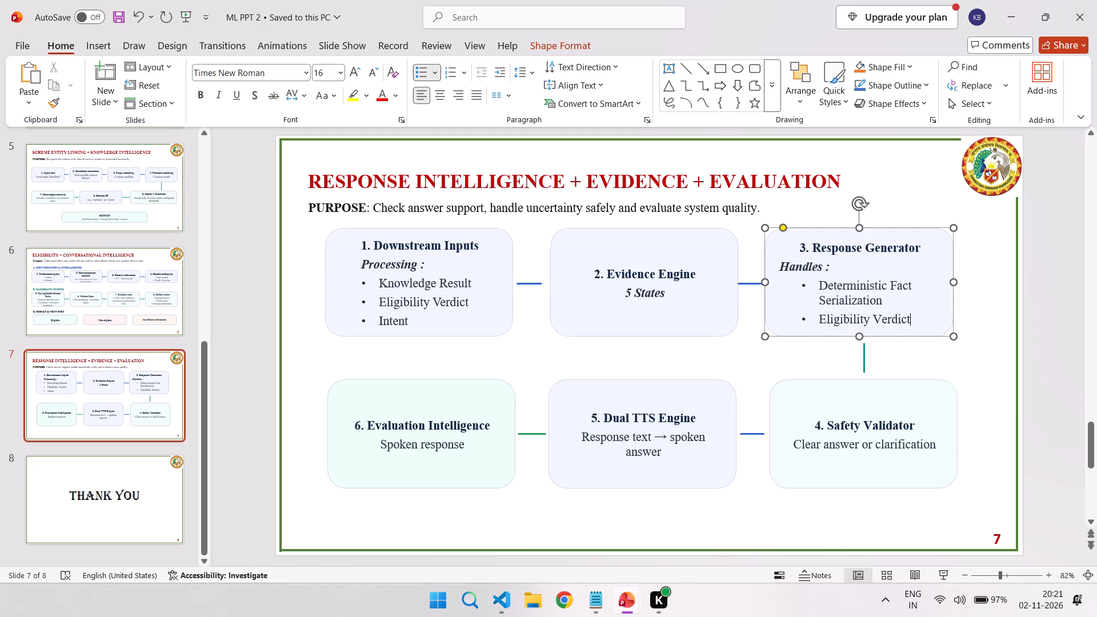
# Change the Eligibility Verdict bullet in the Response Generator box to "Disclaimer Injection".
pyautogui.doubleClick(851, 322)
pyautogui.write('Disclaimer')
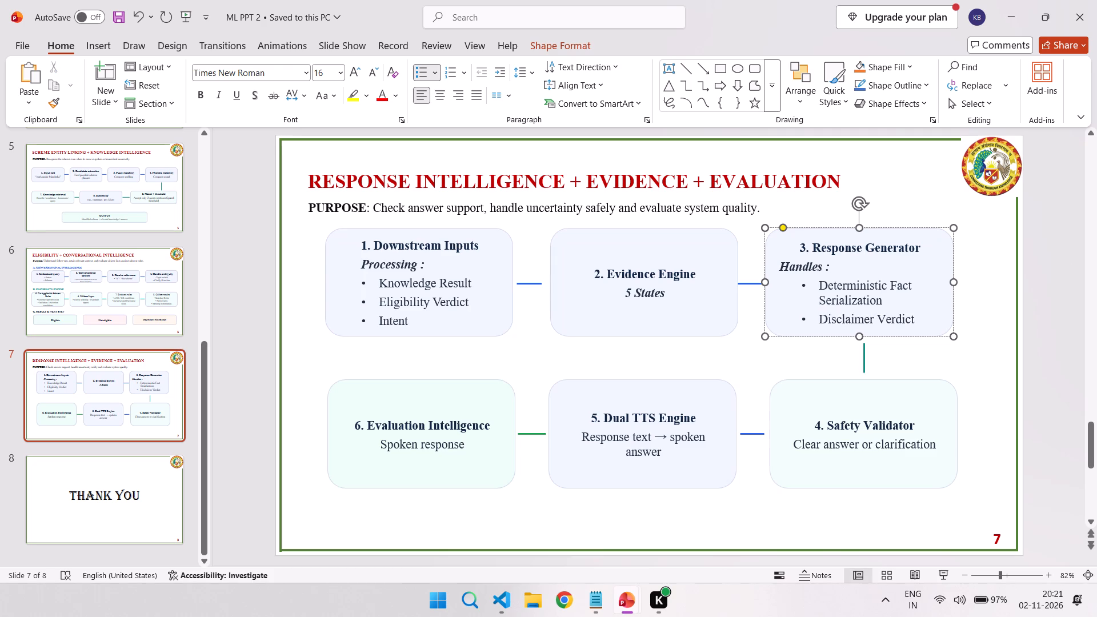
pyautogui.doubleClick(895, 323)
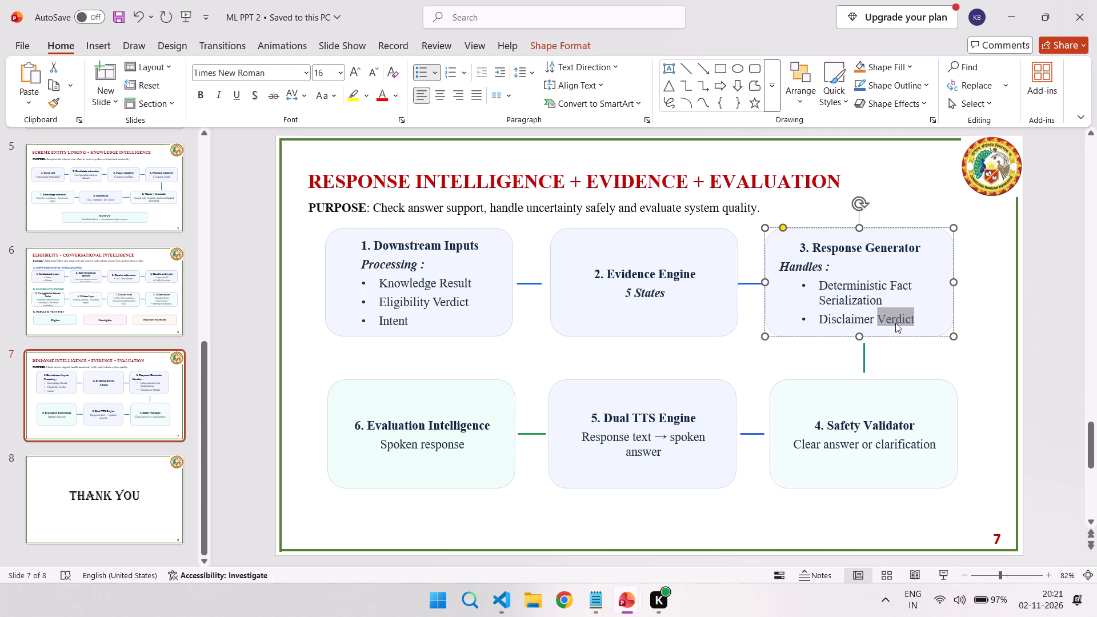
pyautogui.write('Injection')
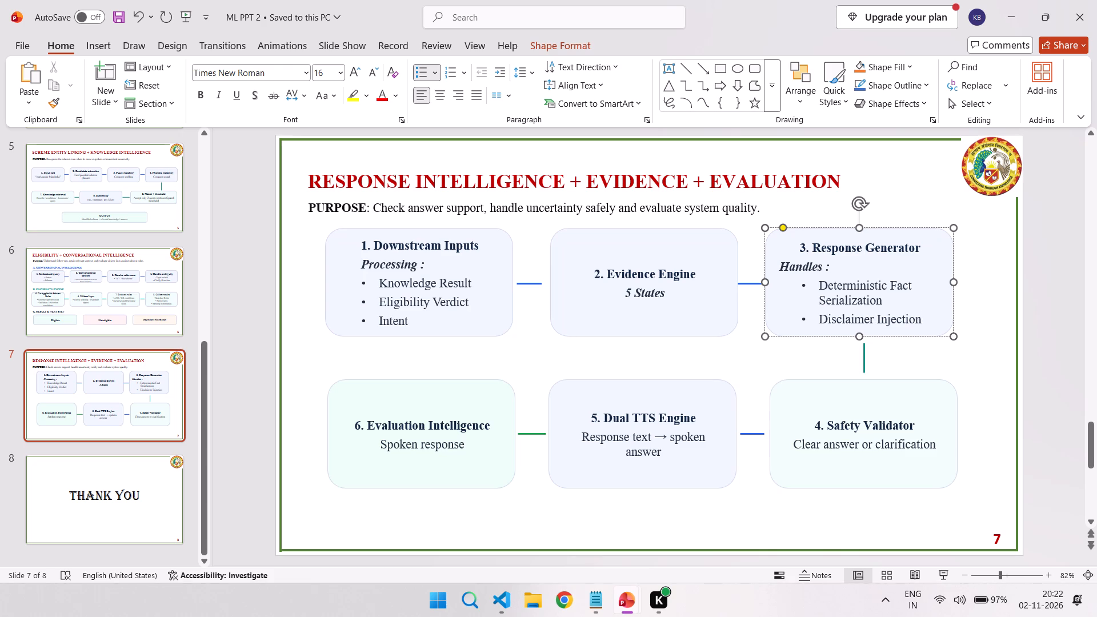
# Insert seven leading spaces before "Handles :" in the Response Generator box so it starts level with the bullets below.
pyautogui.click(779, 262)
pyautogui.press('space')
pyautogui.press('space')
pyautogui.press('space')
pyautogui.press('space')
pyautogui.press('space')
pyautogui.press('space')
pyautogui.press('space')
pyautogui.press('space')
pyautogui.press('space')
pyautogui.press('space')
pyautogui.press('BackSpace')
pyautogui.press('BackSpace')
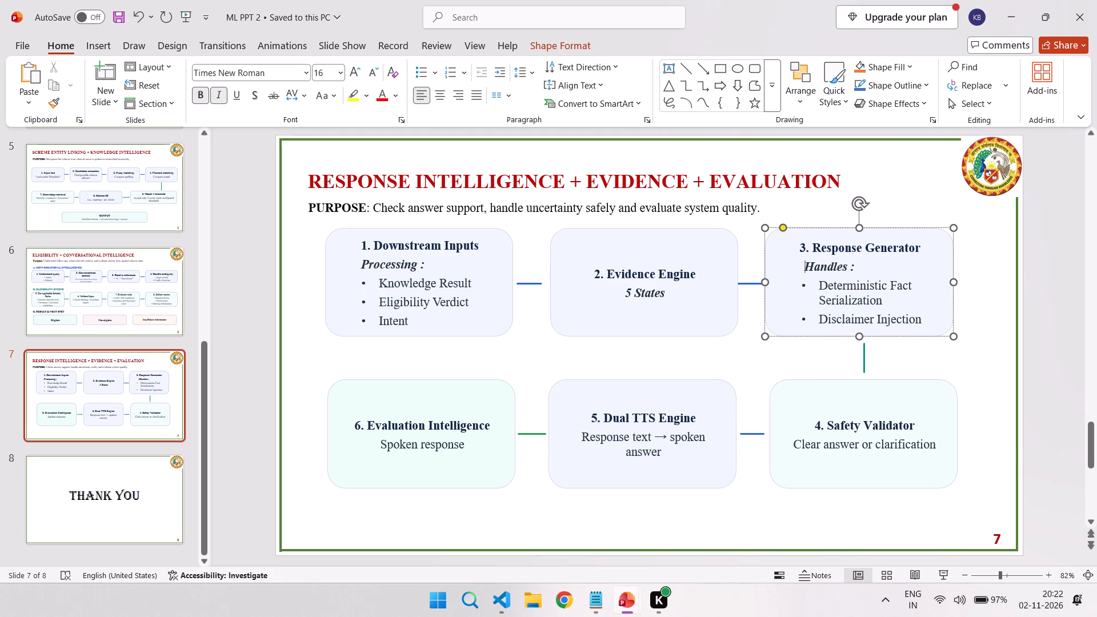
pyautogui.press('BackSpace')
# Replace the description in box 4, Safety Validator, with the copied Processing block, changing its subheading to "Crucial Checks :".
pyautogui.tripleClick(839, 451)
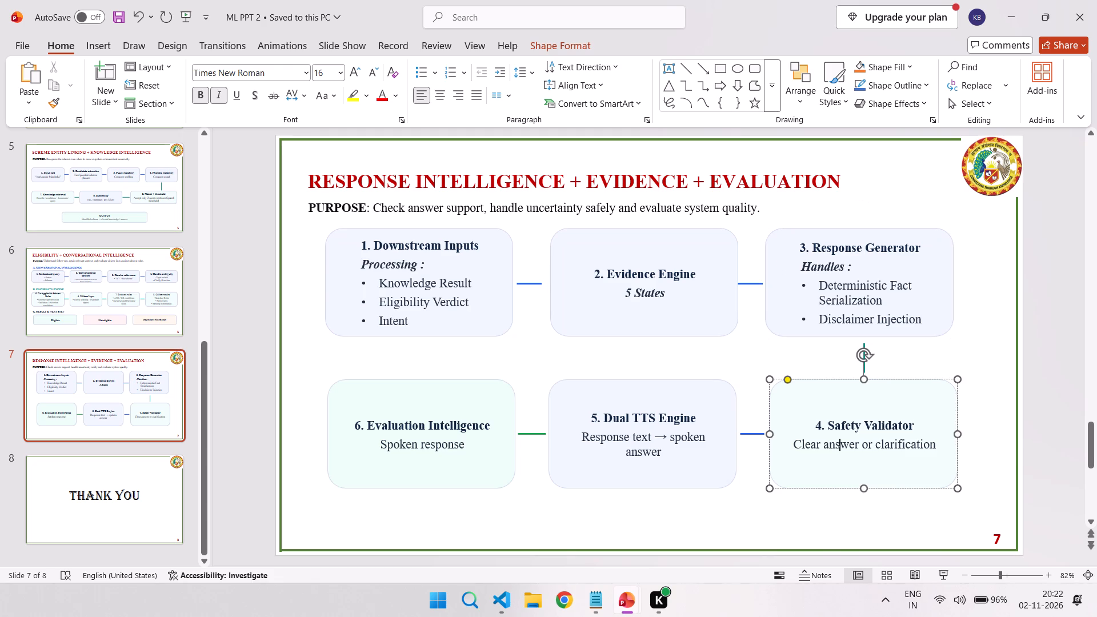
pyautogui.hotkey('ctrl', 'v')
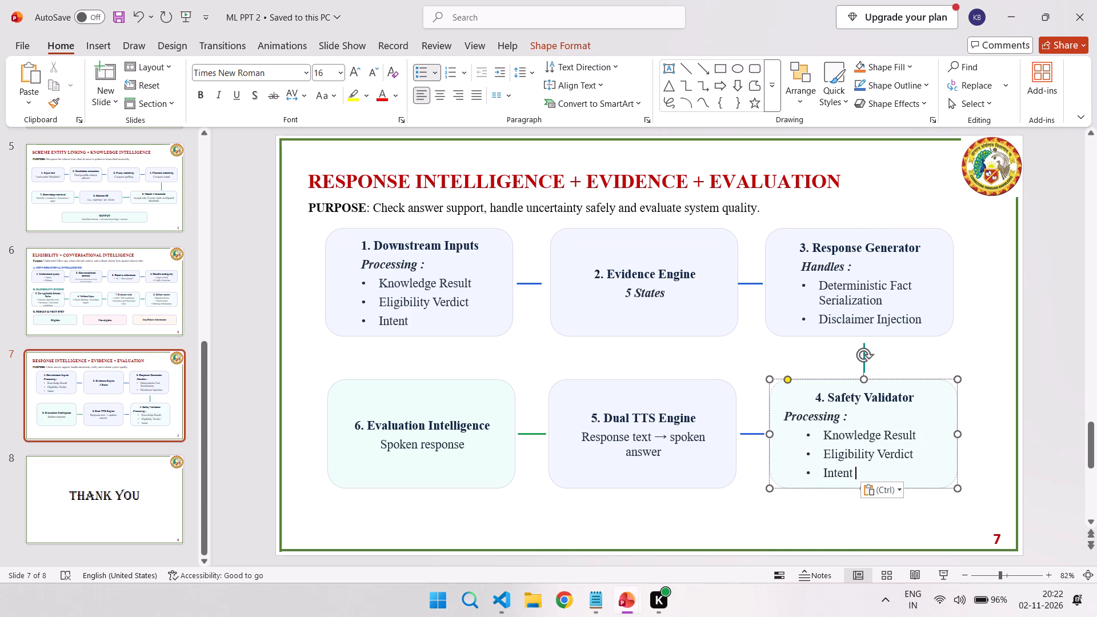
pyautogui.doubleClick(795, 413)
pyautogui.write('Cr')
pyautogui.write('ucial Checks')
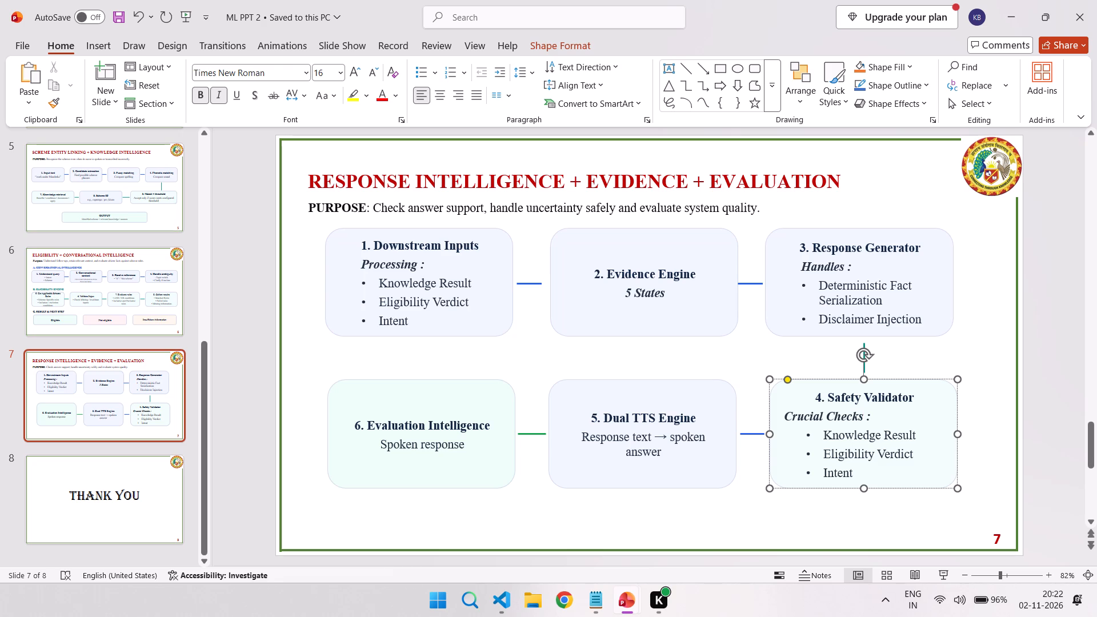
# Change the Knowledge Result bullet in the Safety Validator box to ".gov.in Domain Whitelist".
pyautogui.moveTo(822, 433); pyautogui.dragTo(907, 434)
pyautogui.write('.gov')
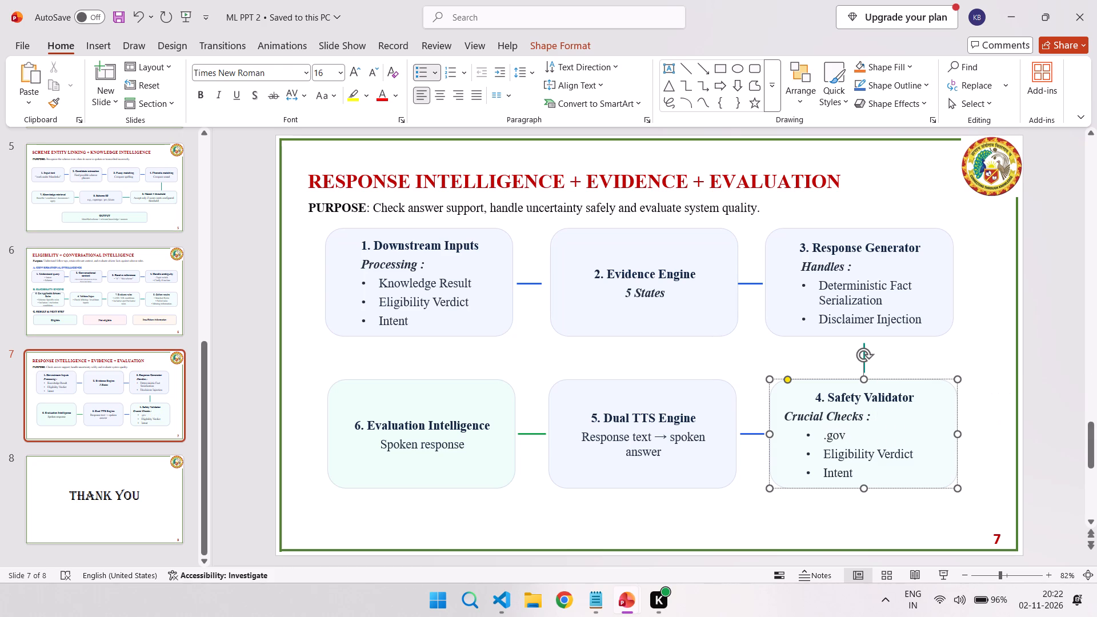
pyautogui.write('.in')
pyautogui.press('space')
pyautogui.write('Doma')
pyautogui.write('in')
pyautogui.press('space')
pyautogui.write('Whitelist')
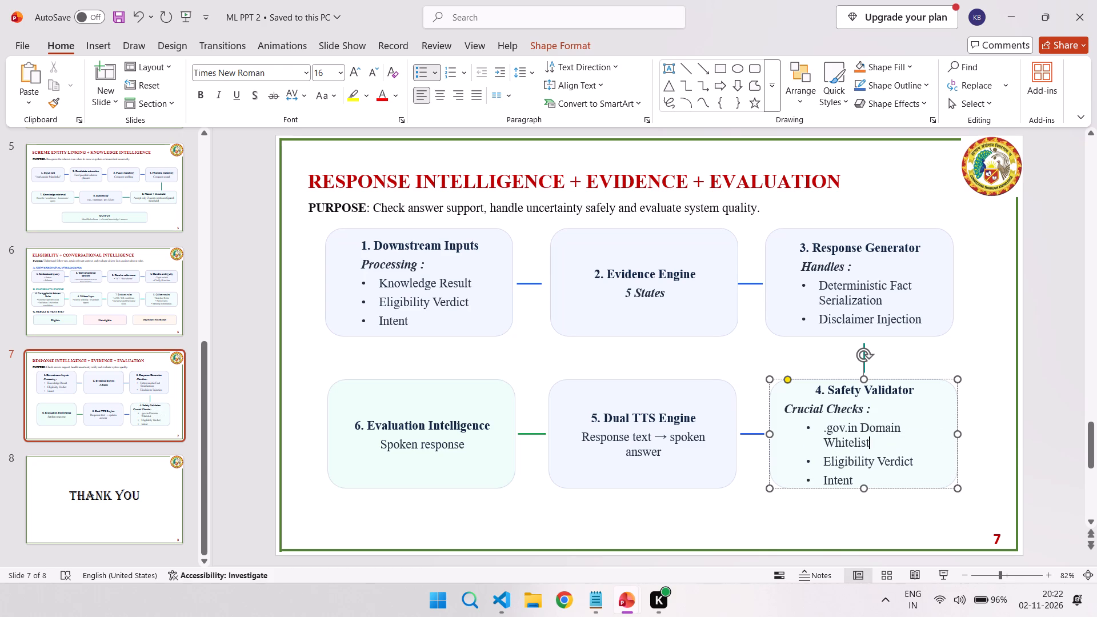
# Change the Eligibility Verdict bullet in the Safety Validator box to "Fraud Guard Protocols".
pyautogui.click(914, 462)
pyautogui.moveTo(914, 462); pyautogui.dragTo(845, 461)
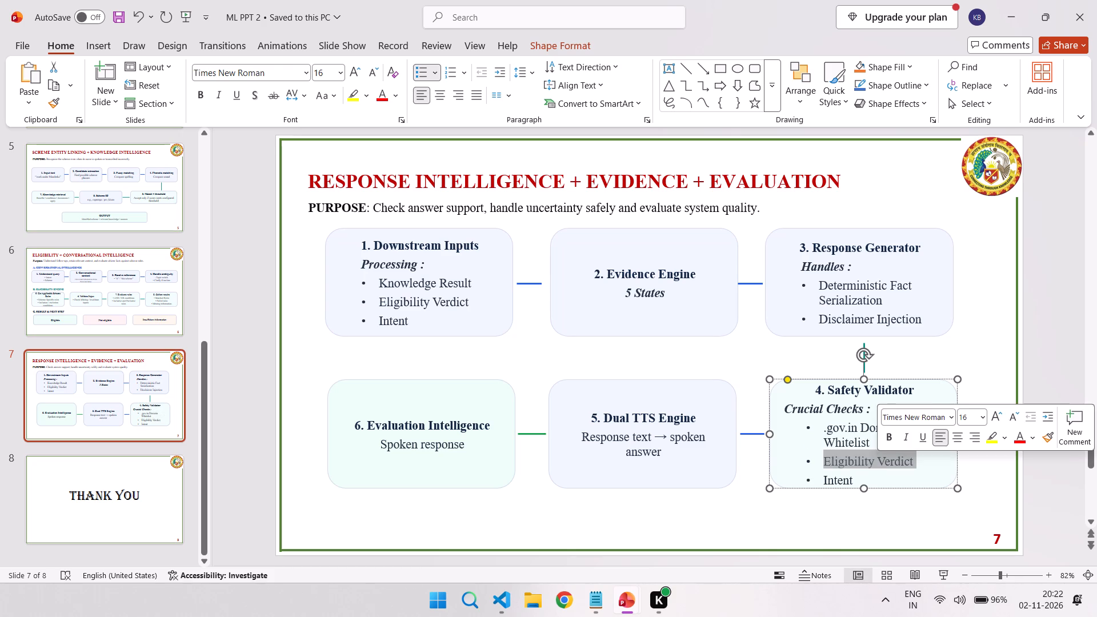
pyautogui.moveTo(845, 461); pyautogui.dragTo(844, 461)
pyautogui.write('Fraud')
pyautogui.press('space')
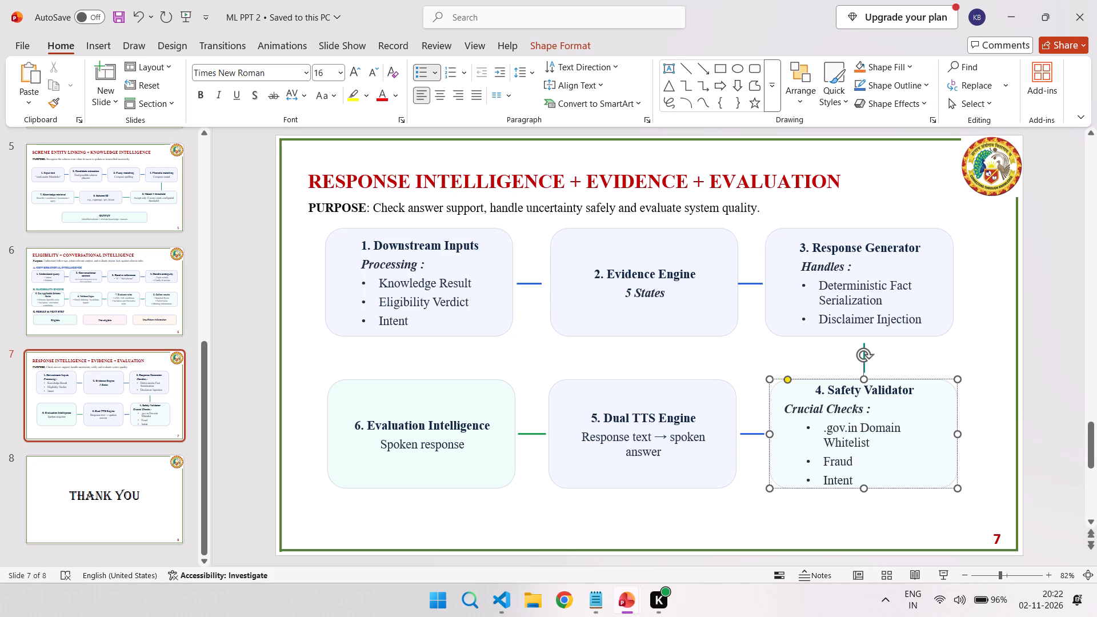
pyautogui.write('Guard')
pyautogui.press('space')
pyautogui.write('Protoci')
pyautogui.press('BackSpace')
pyautogui.write('ols')
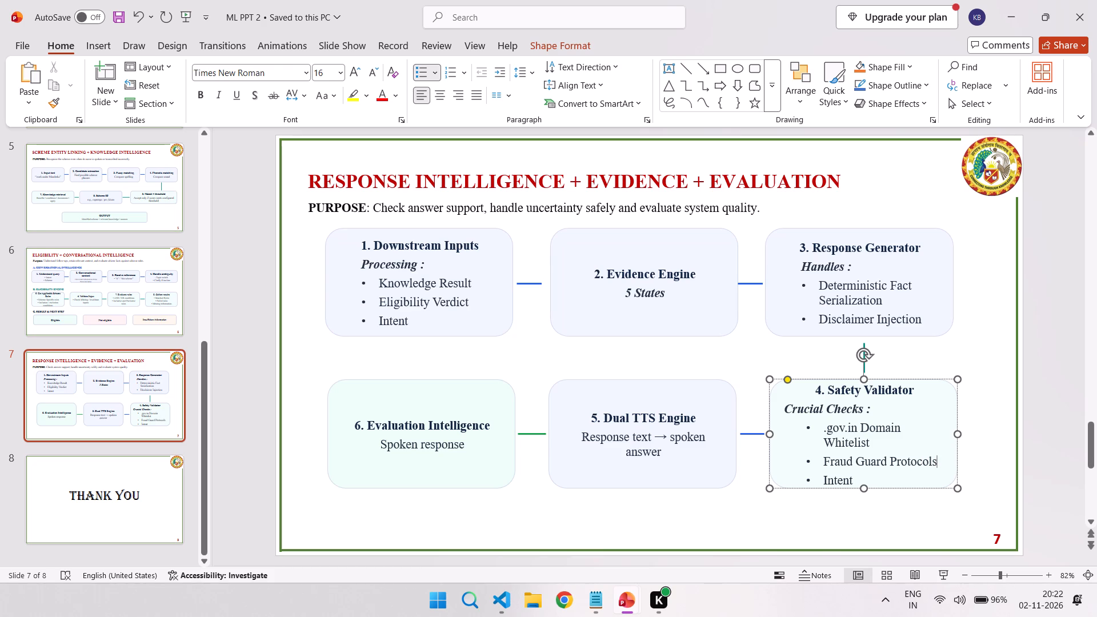
# Change the Intent bullet in the Safety Validator box to "Helpline Check".
pyautogui.doubleClick(824, 480)
pyautogui.write('Helplie')
pyautogui.press('BackSpace')
pyautogui.write('ne CHeck')
pyautogui.press('space')
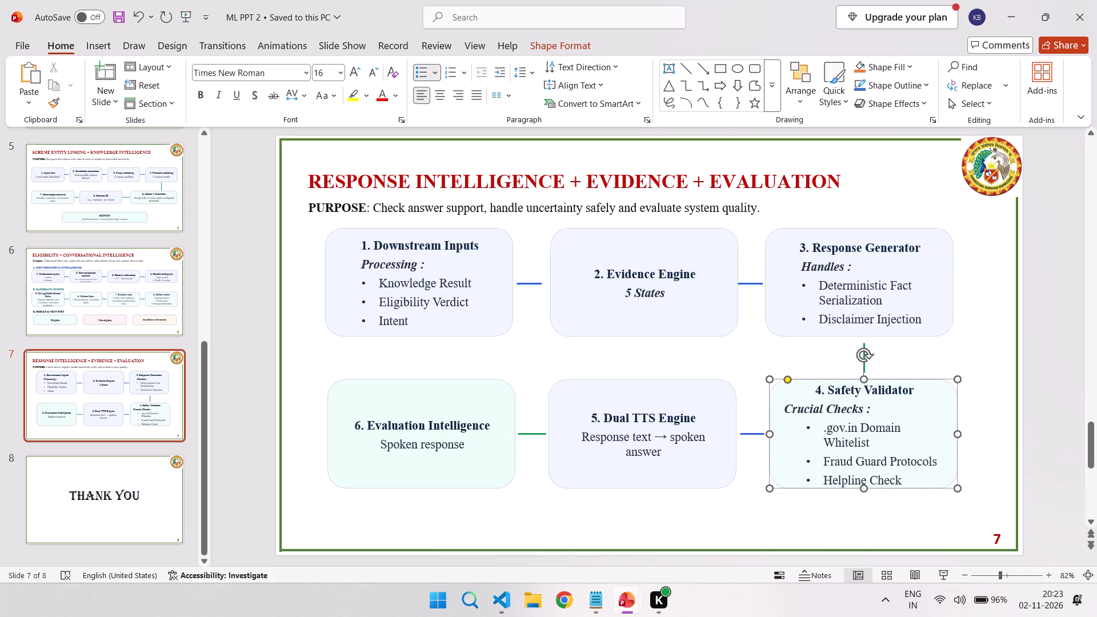
# Replace the description in box 5, Dual TTS Engine, with the copied Processing block, changing its subheading to "Generates :".
pyautogui.moveTo(681, 449); pyautogui.dragTo(598, 436)
pyautogui.hotkey('ctrl', 'v')
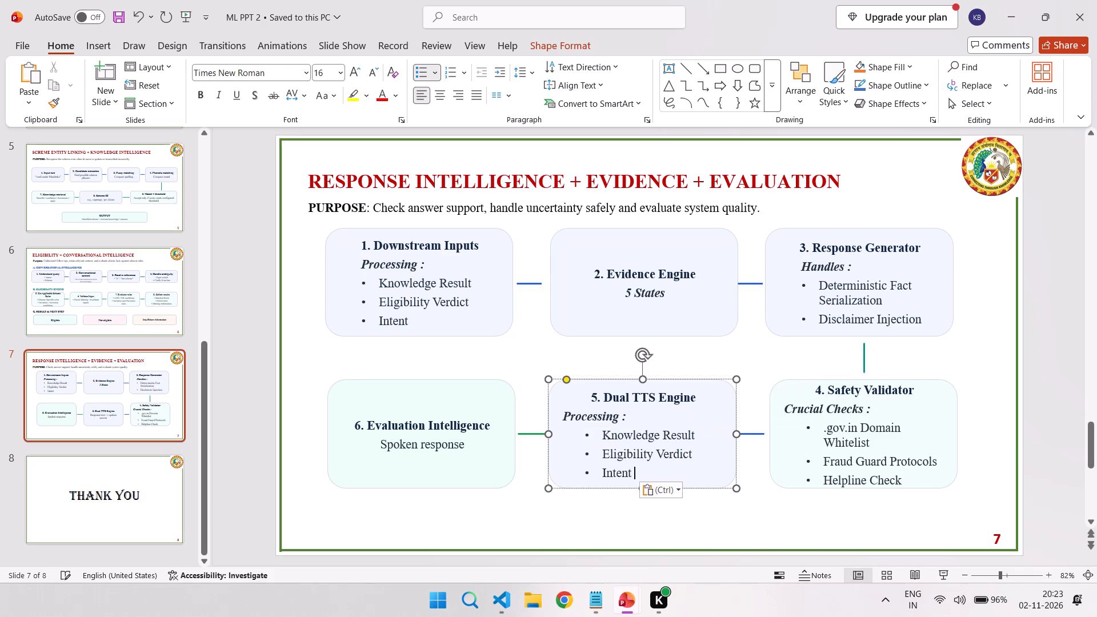
pyautogui.doubleClick(572, 415)
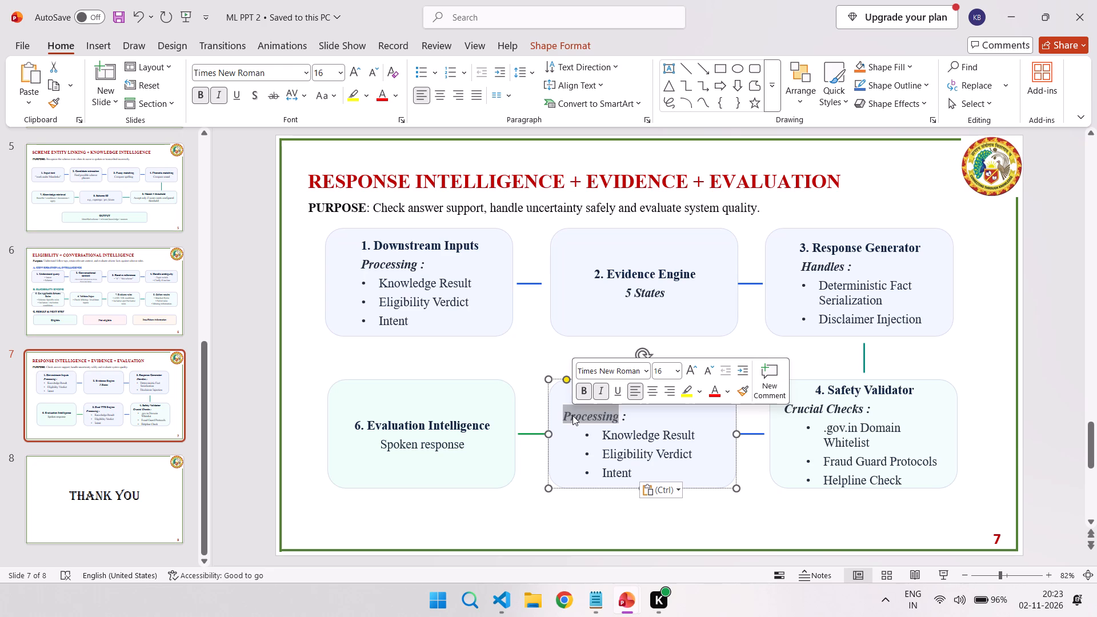
pyautogui.write('Generates')
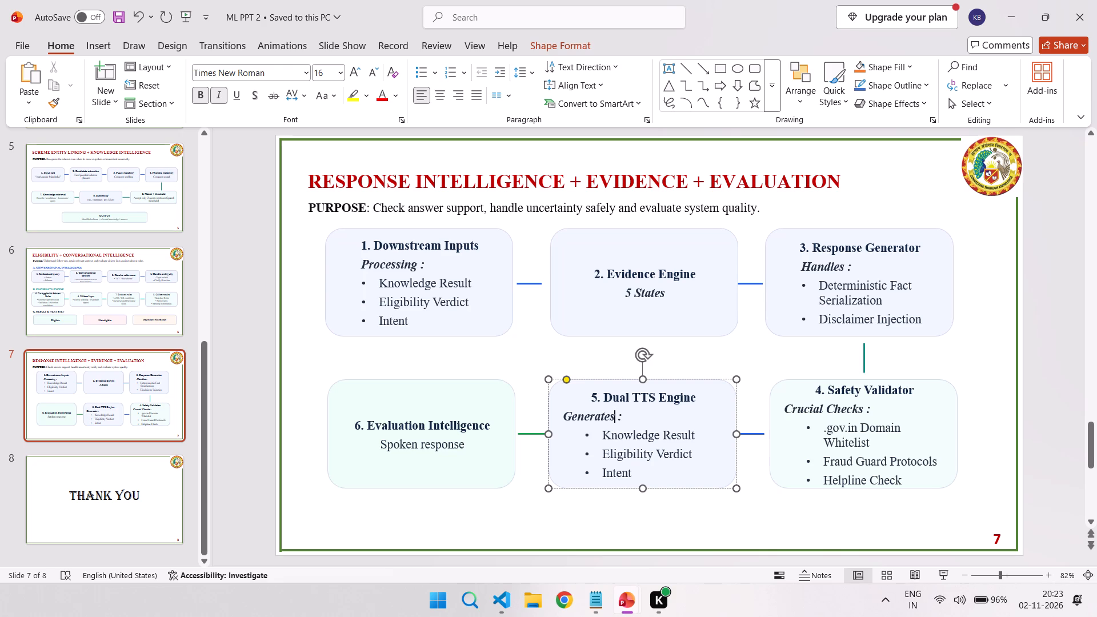
# Change the Knowledge Result bullet in the Dual TTS Engine box to "Piper Neural ONNX".
pyautogui.tripleClick(607, 436)
pyautogui.write('Pip')
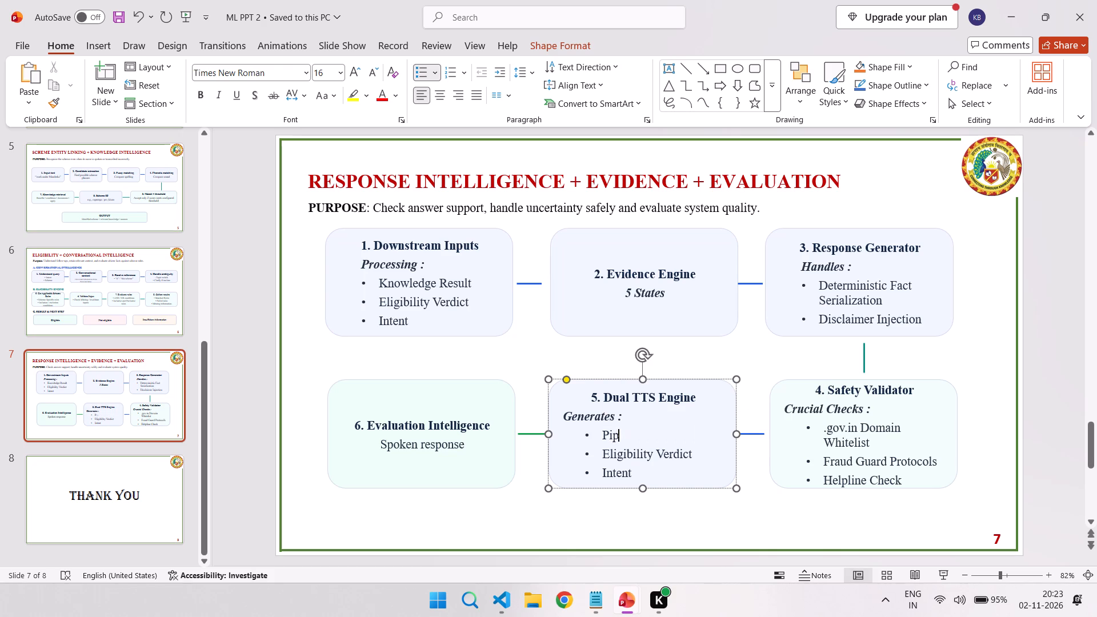
pyautogui.write('er Neural')
pyautogui.press('space')
pyautogui.write('ONNX')
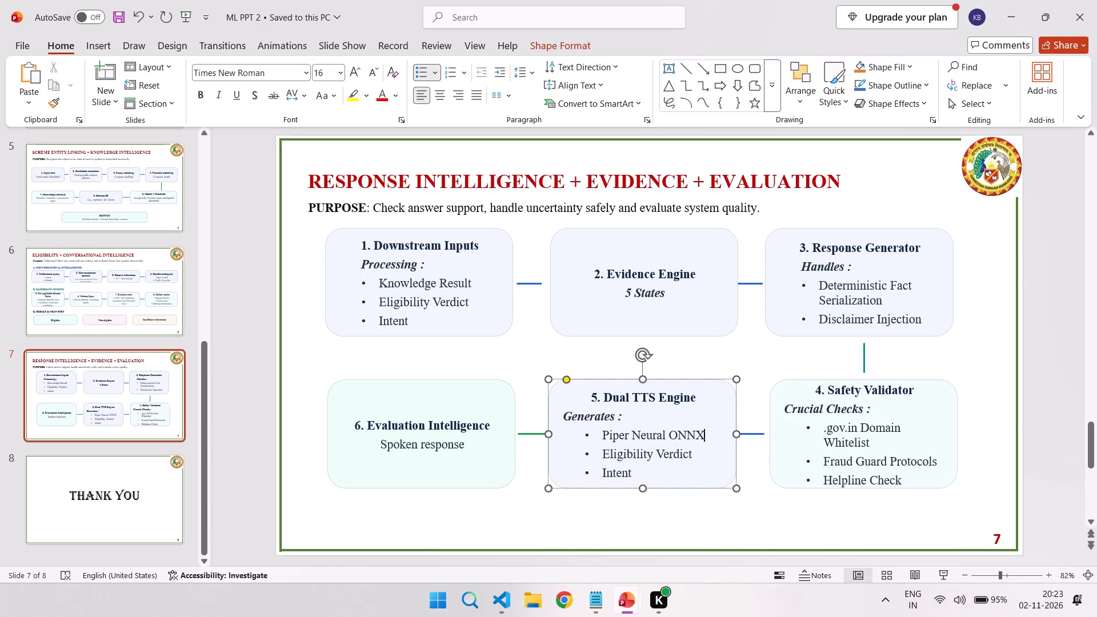
# Change the Eligibility Verdict bullet in the Dual TTS Engine box to "Web Speech Audio" and remove its Intent bullet.
pyautogui.doubleClick(623, 459)
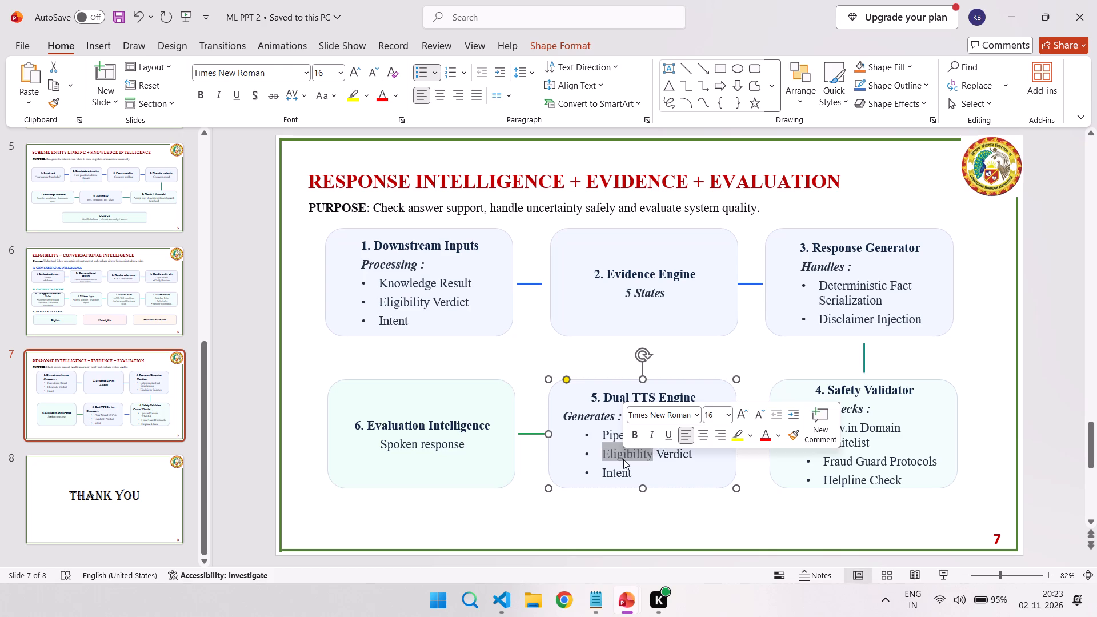
pyautogui.doubleClick(623, 459)
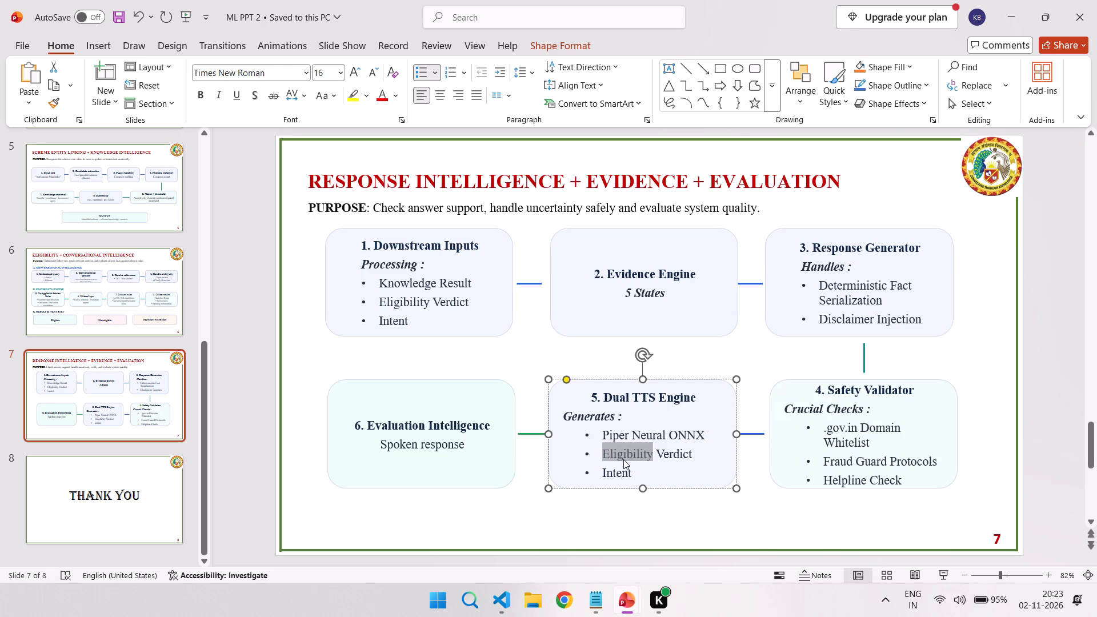
pyautogui.moveTo(696, 460); pyautogui.dragTo(624, 451)
pyautogui.write('Web Speech')
pyautogui.write('Audio')
pyautogui.moveTo(638, 474); pyautogui.dragTo(629, 474)
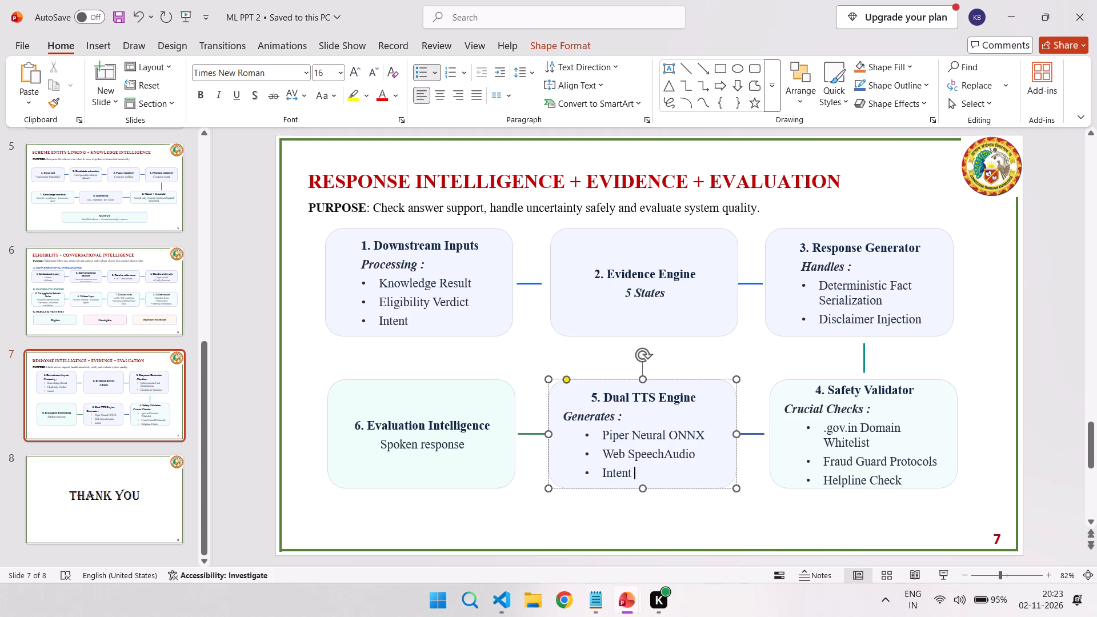
pyautogui.moveTo(629, 474); pyautogui.dragTo(602, 474)
pyautogui.press('BackSpace')
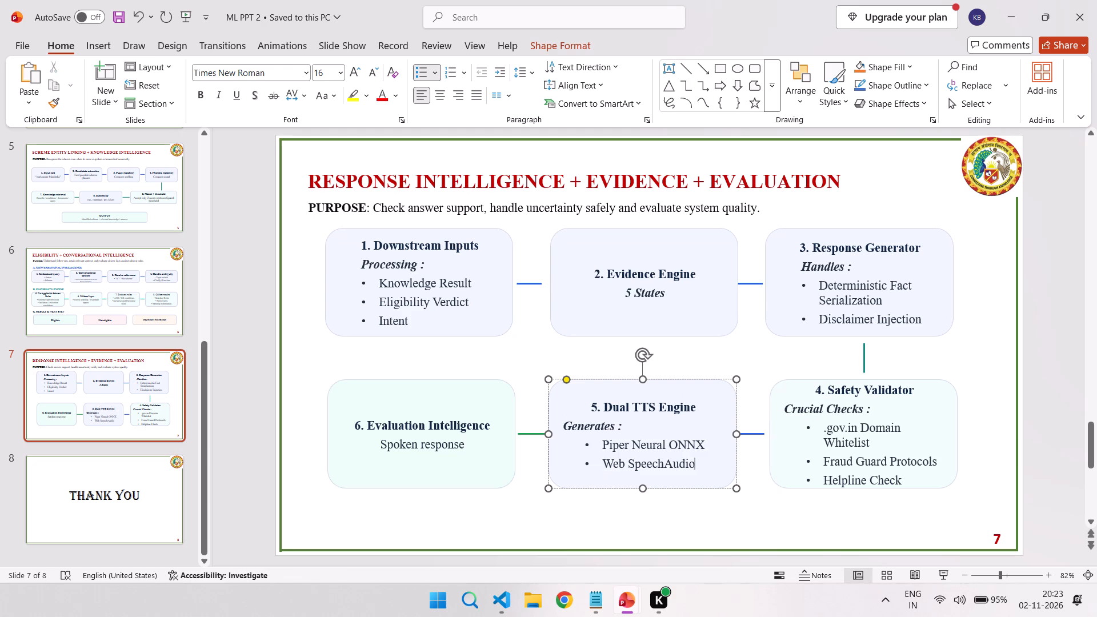
pyautogui.click(662, 463)
pyautogui.press('space')
# Replace the description in box 6, Evaluation Intelligence, with the copied Processing block, changing its subheading to "Analyze :".
pyautogui.tripleClick(458, 447)
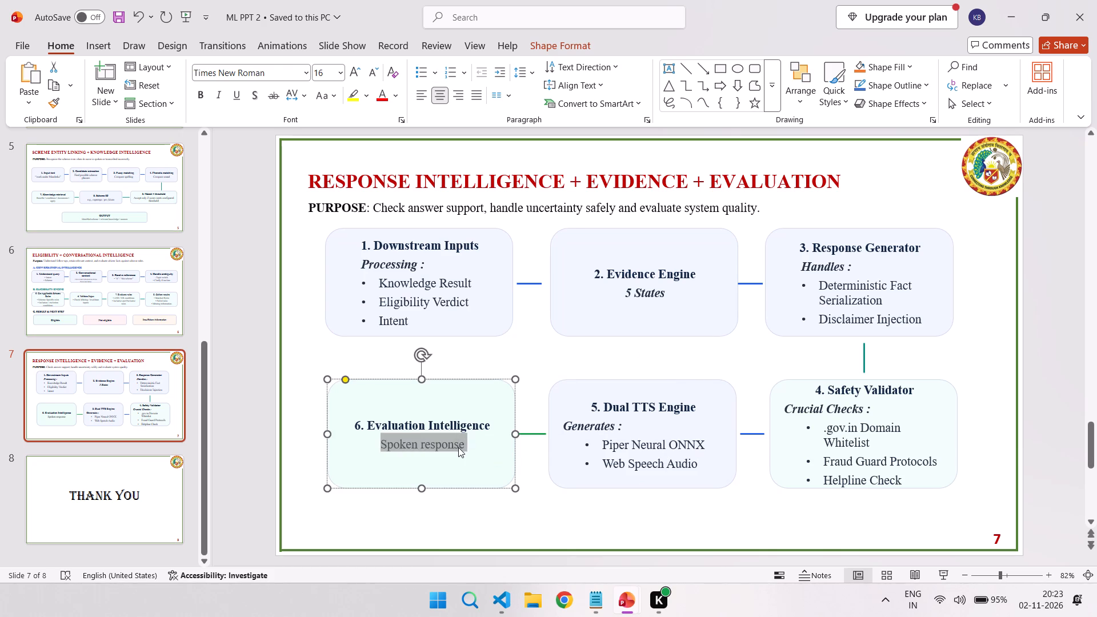
pyautogui.hotkey('ctrl', 'v')
pyautogui.doubleClick(377, 417)
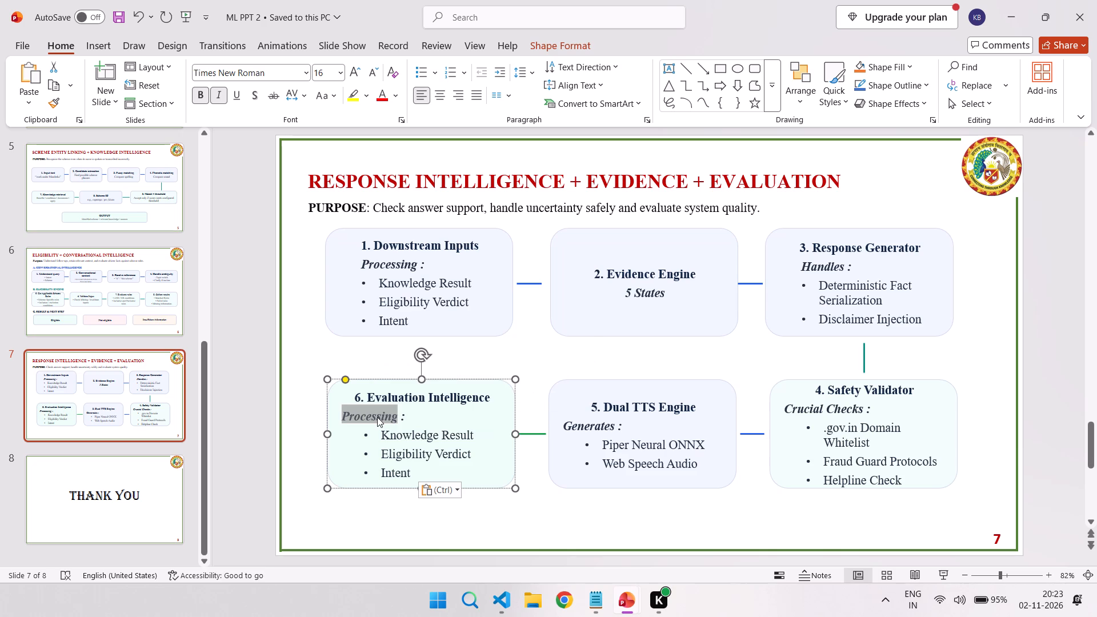
pyautogui.write('Analyze')
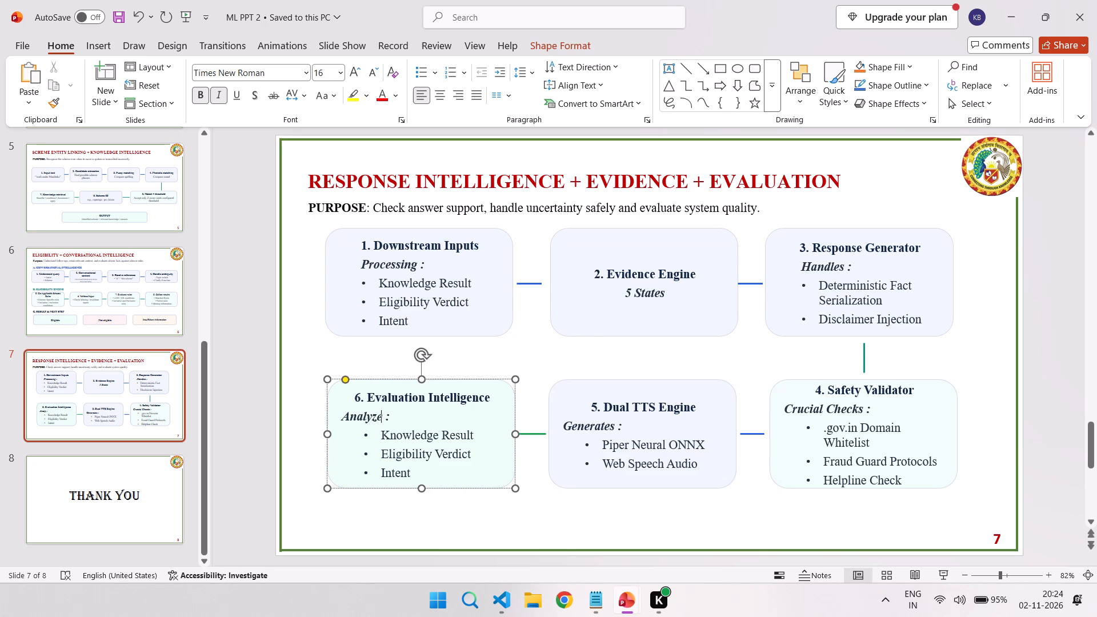
# Indent the "Analyze :" subheading in the Evaluation Intelligence box with leading spaces so it starts about beneath the heading's first character.
pyautogui.click(341, 418)
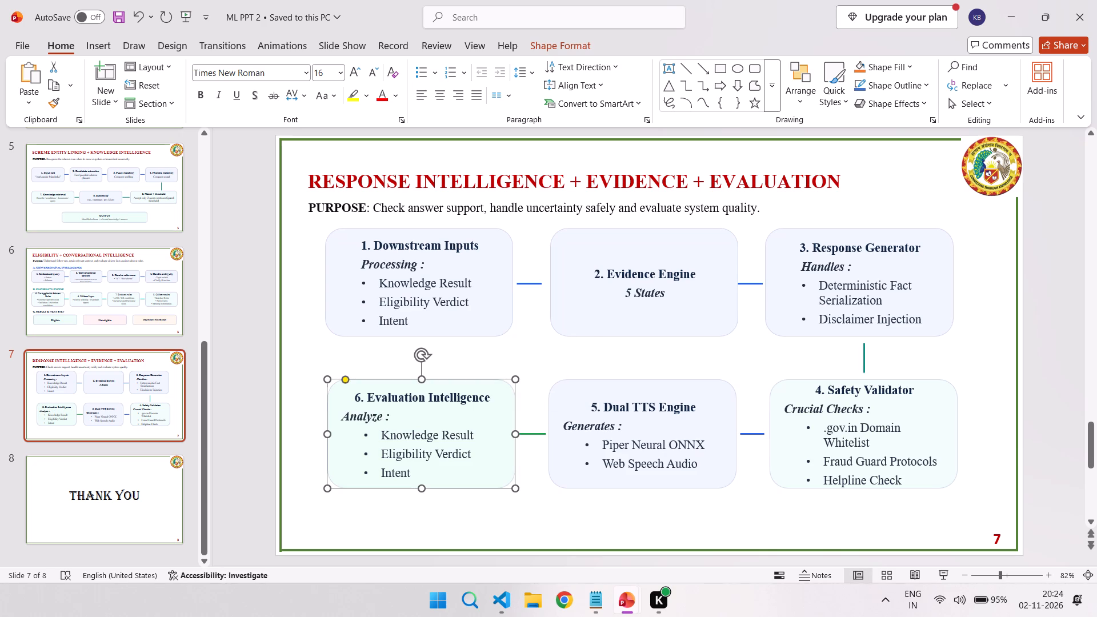
pyautogui.click(343, 418)
pyautogui.press('space')
pyautogui.press('space')
pyautogui.press('space')
pyautogui.press('space')
pyautogui.press('space')
pyautogui.press('space')
pyautogui.press('space')
pyautogui.press('BackSpace')
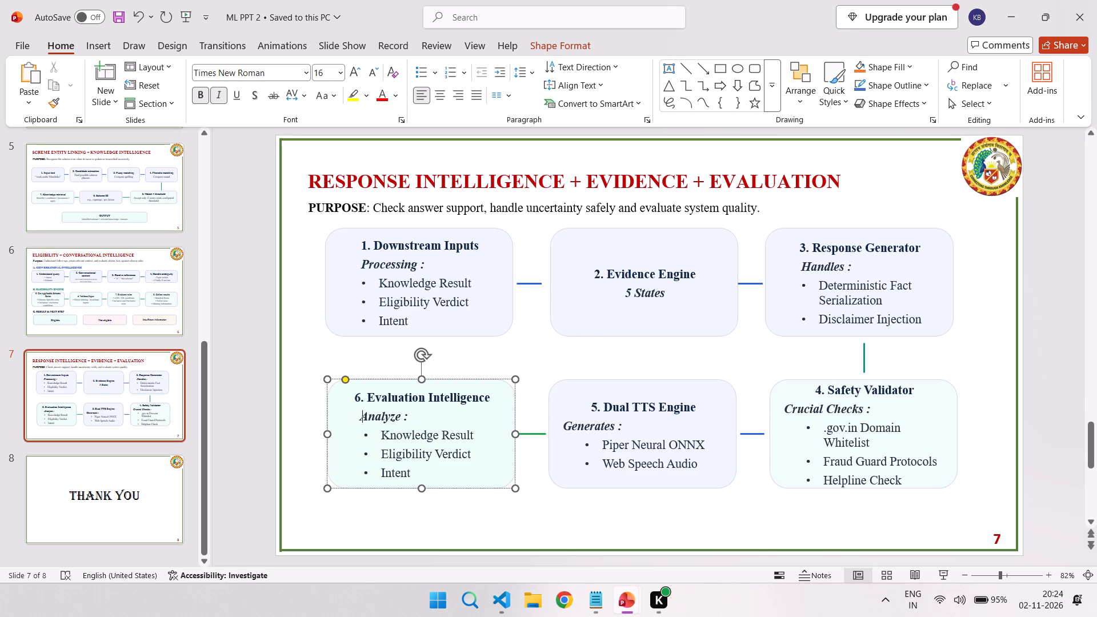
pyautogui.press('BackSpace')
# Indent the "Generates :" subheading in the Dual TTS Engine box with leading spaces, bringing it close to the heading's start.
pyautogui.click(564, 428)
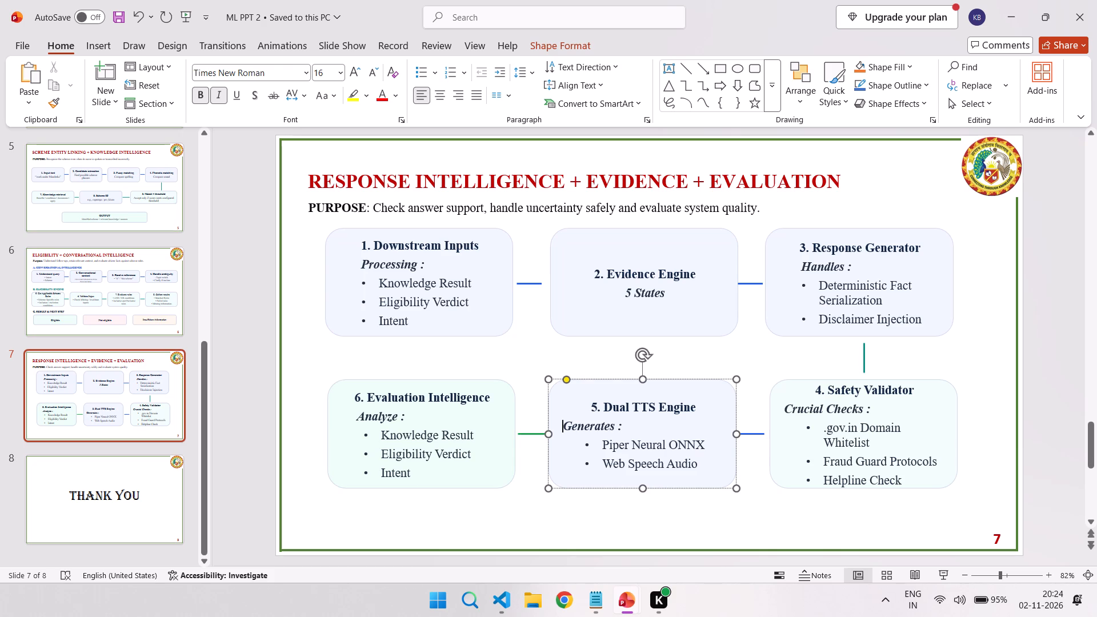
pyautogui.press('Tab')
pyautogui.press('BackSpace')
pyautogui.press('space')
pyautogui.press('space')
pyautogui.press('space')
pyautogui.press('space')
pyautogui.press('space')
pyautogui.press('space')
pyautogui.press('space')
pyautogui.press('space')
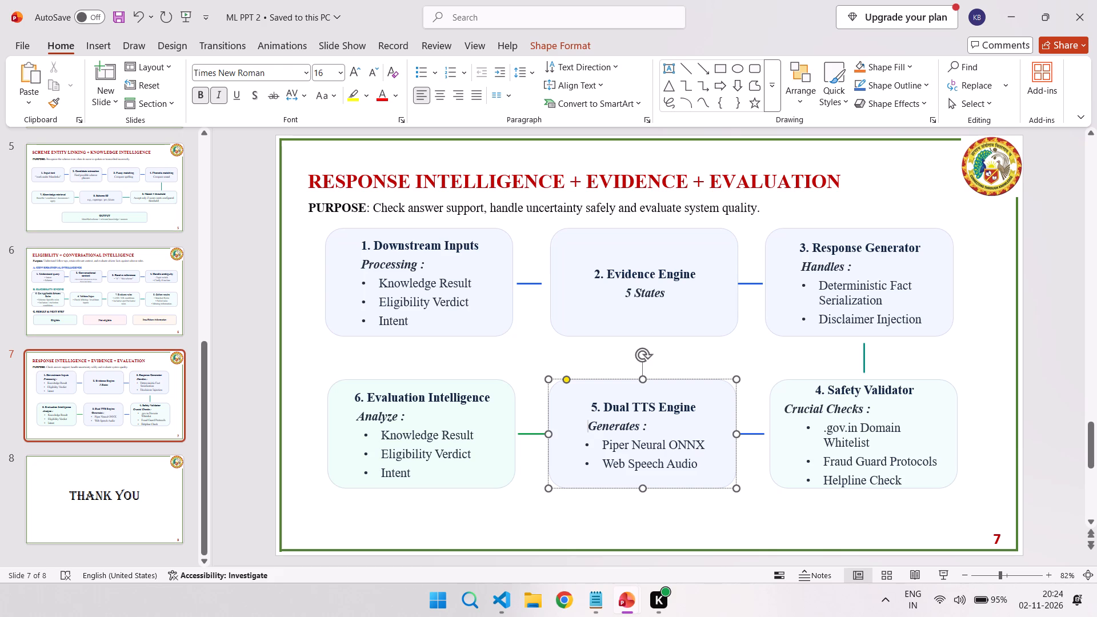
pyautogui.press('BackSpace')
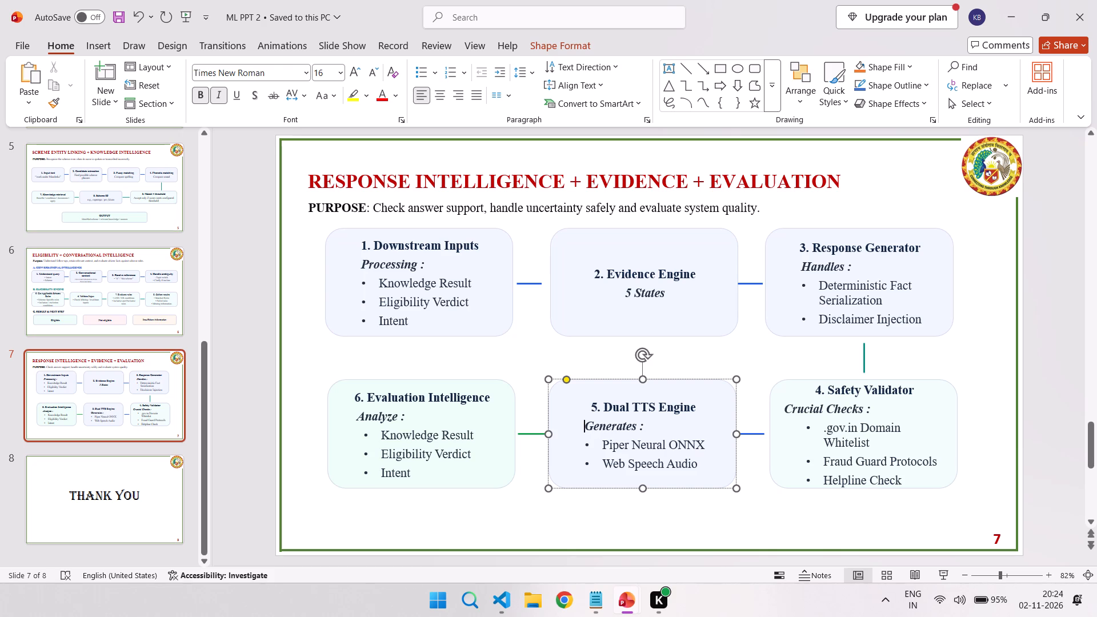
# Indent the "Crucial Checks :" subheading in the Safety Validator box with leading spaces so it lines up under the heading.
pyautogui.click(787, 408)
pyautogui.press('Tab')
pyautogui.press('BackSpace')
pyautogui.press('space')
pyautogui.press('space')
pyautogui.press('space')
pyautogui.press('space')
pyautogui.press('space')
pyautogui.press('space')
pyautogui.press('space')
pyautogui.press('space')
pyautogui.press('space')
pyautogui.press('space')
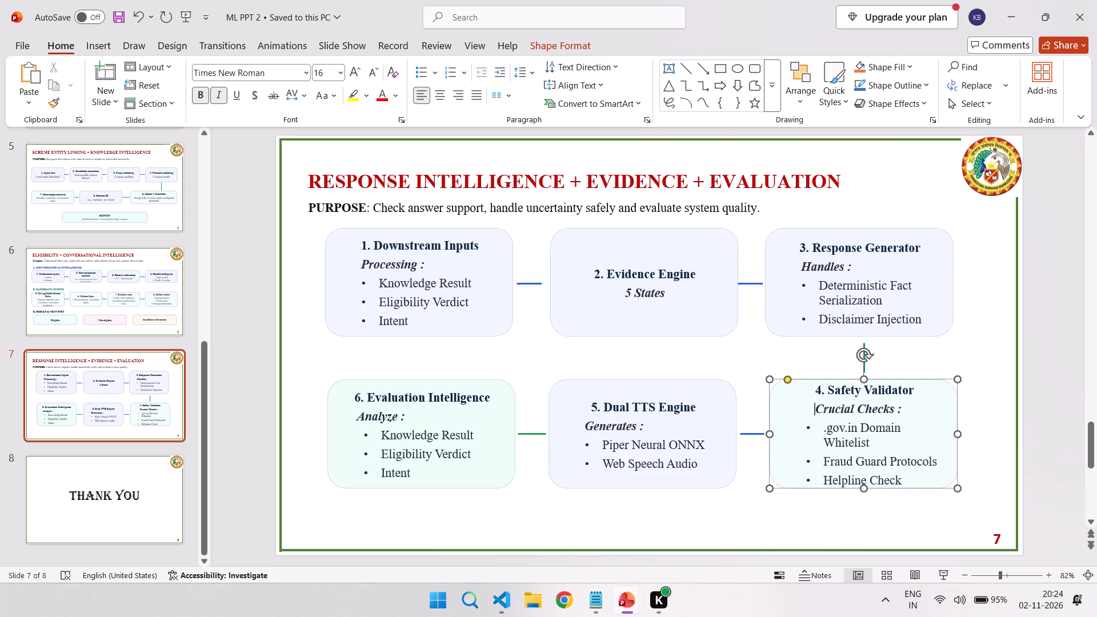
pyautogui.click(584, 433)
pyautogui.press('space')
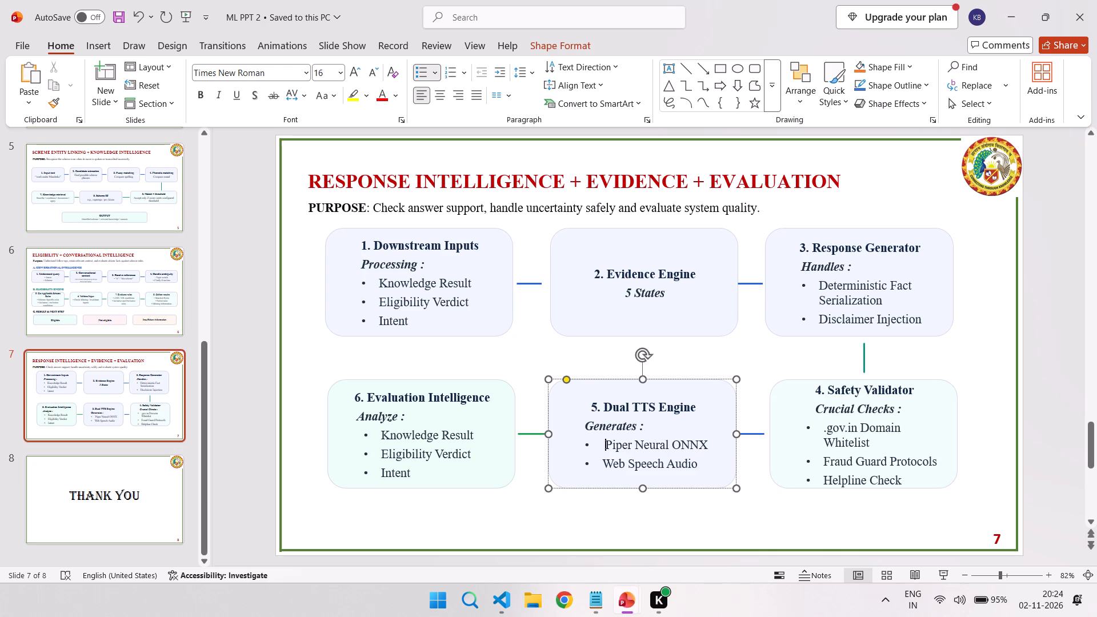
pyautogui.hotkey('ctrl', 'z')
# Indent the "Generates :" subheading in the Dual TTS Engine box by two more spaces to line up under the heading.
pyautogui.click(585, 425)
pyautogui.press('space')
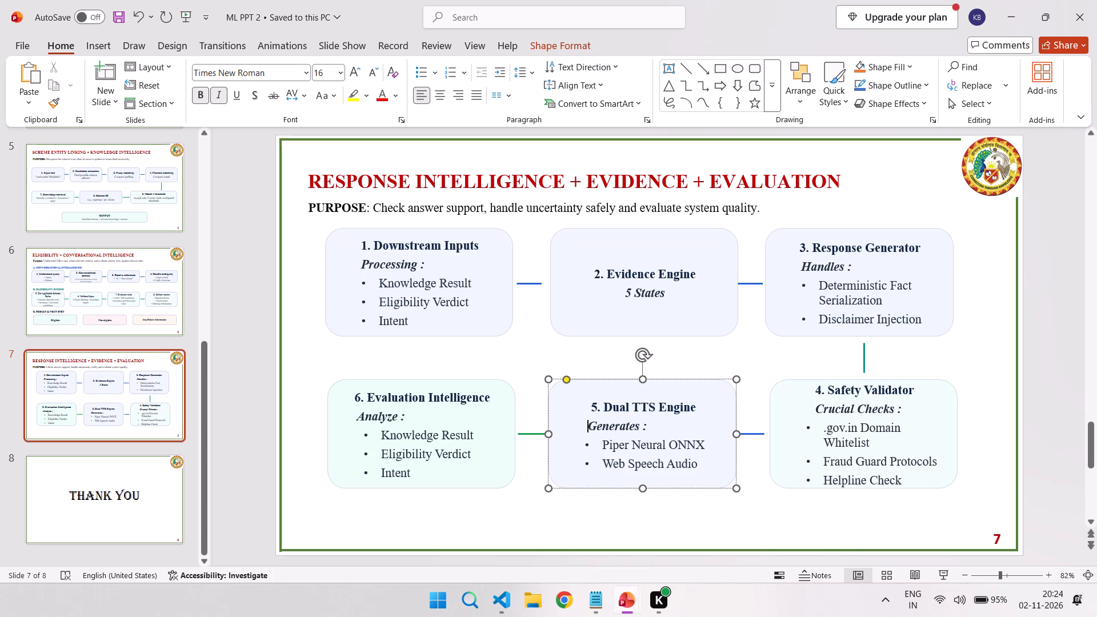
pyautogui.press('space')
pyautogui.click(566, 444)
# Narrow the Dual TTS Engine box very slightly at its edge facing the Safety Validator box.
pyautogui.click(734, 435)
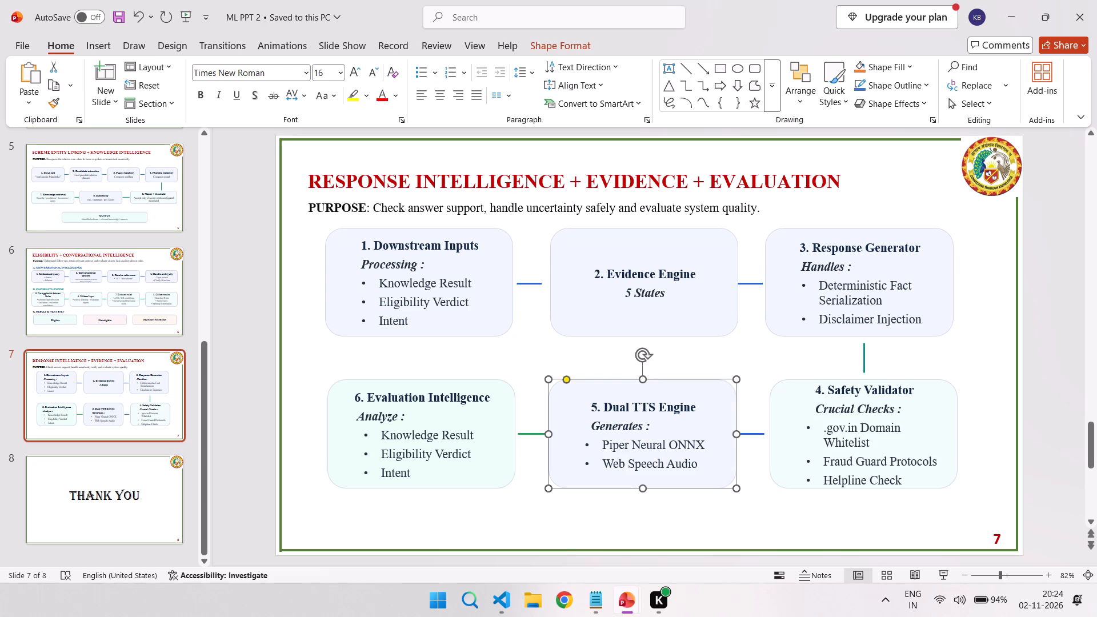
pyautogui.click(748, 406)
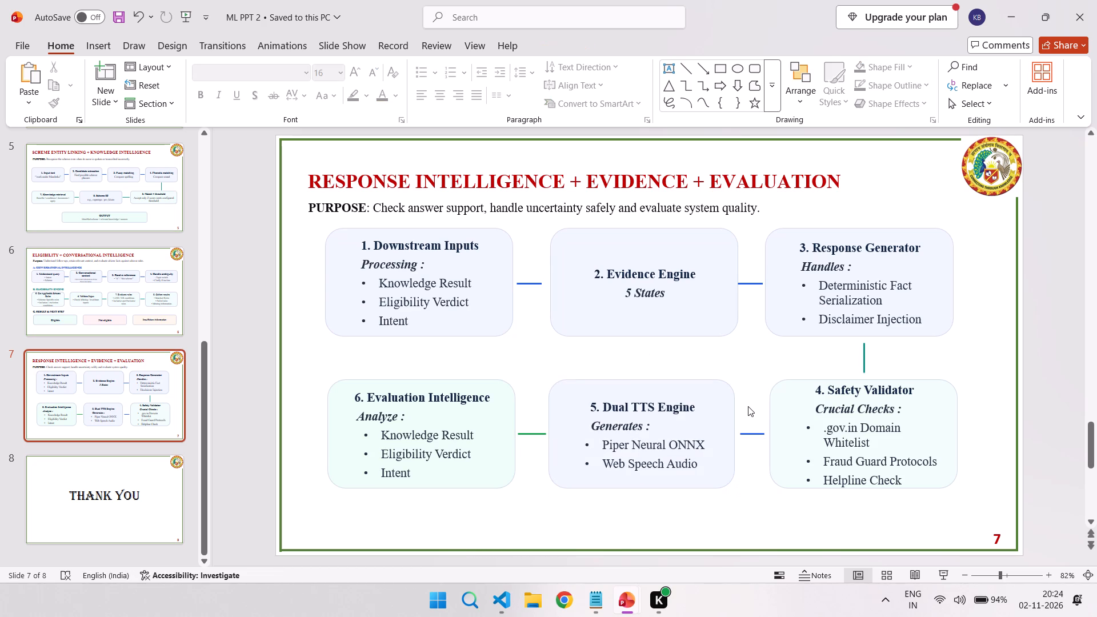
# Change the Knowledge Result bullet in the Evaluation Intelligence box to "Macro F1 Score".
pyautogui.tripleClick(411, 430)
pyautogui.write('Macro F')
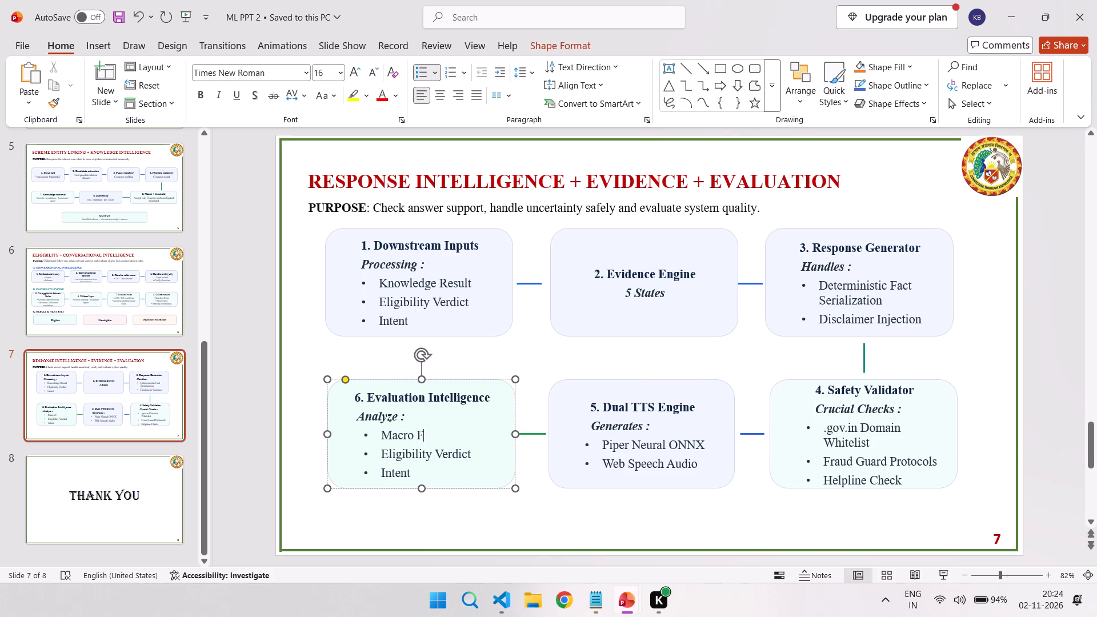
pyautogui.write('1 Score')
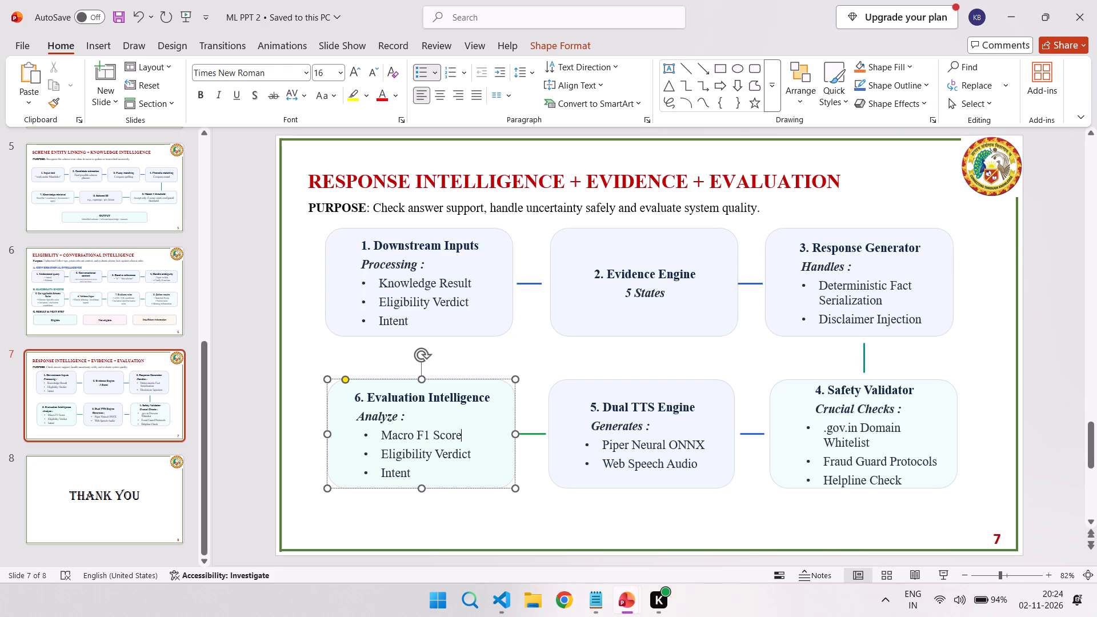
# Change the Eligibility Verdict bullet in the Evaluation Intelligence box to "Confusion Matrix".
pyautogui.tripleClick(407, 455)
pyautogui.write('Cong')
pyautogui.press('BackSpace')
pyautogui.write('fuso')
pyautogui.press('BackSpace')
pyautogui.write('ion Matrix')
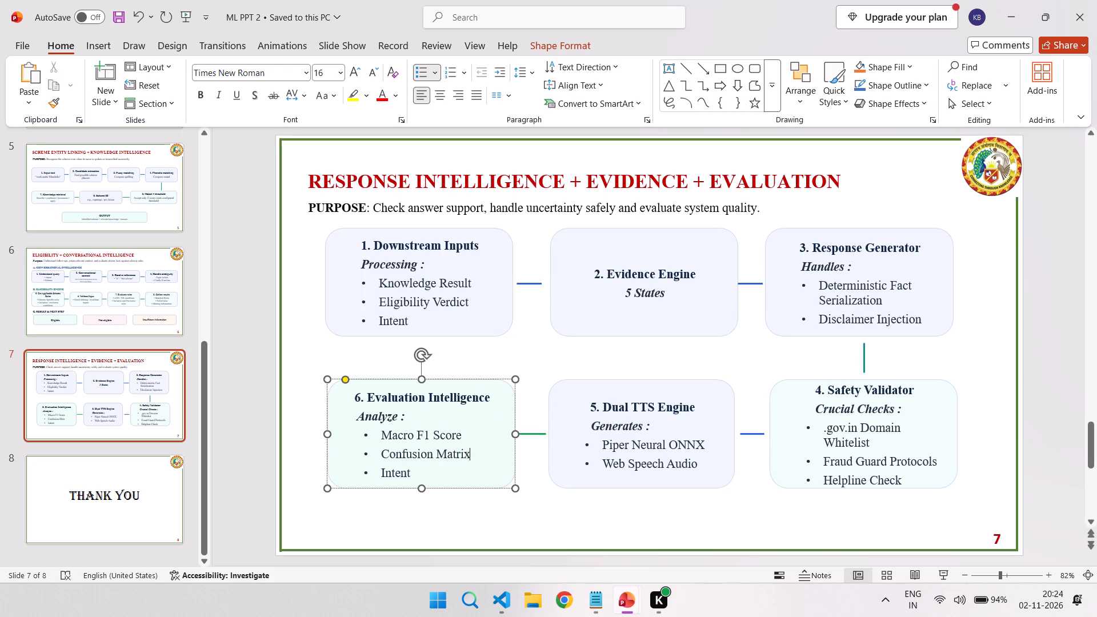
# Change the Intent bullet in the Evaluation Intelligence box to "WER" and add a "Latency" bullet below it.
pyautogui.doubleClick(397, 470)
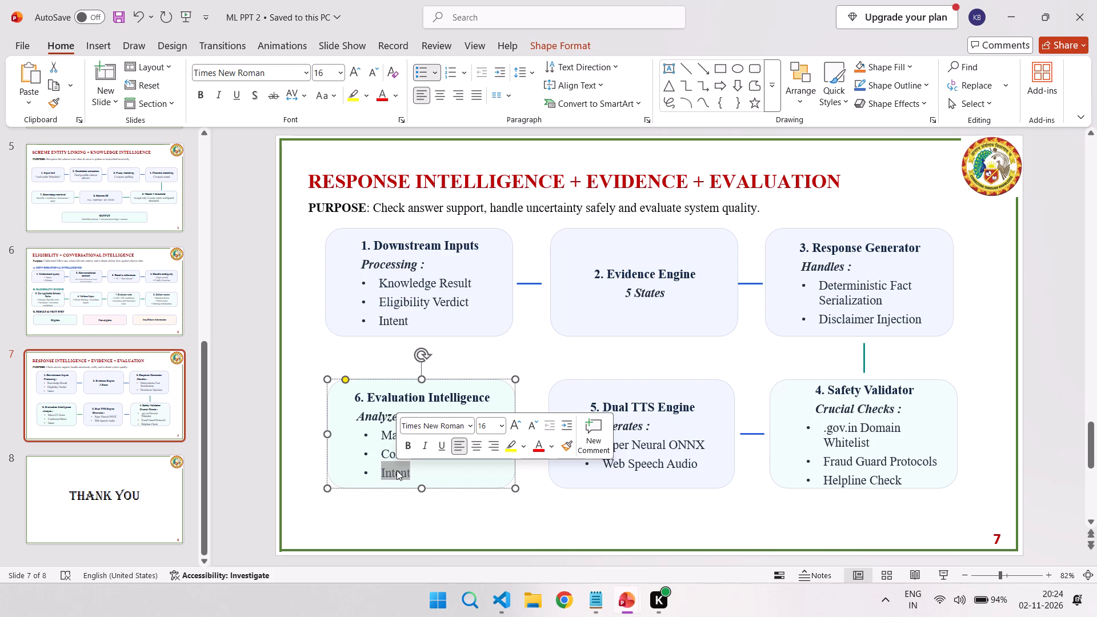
pyautogui.write('We')
pyautogui.press('BackSpace')
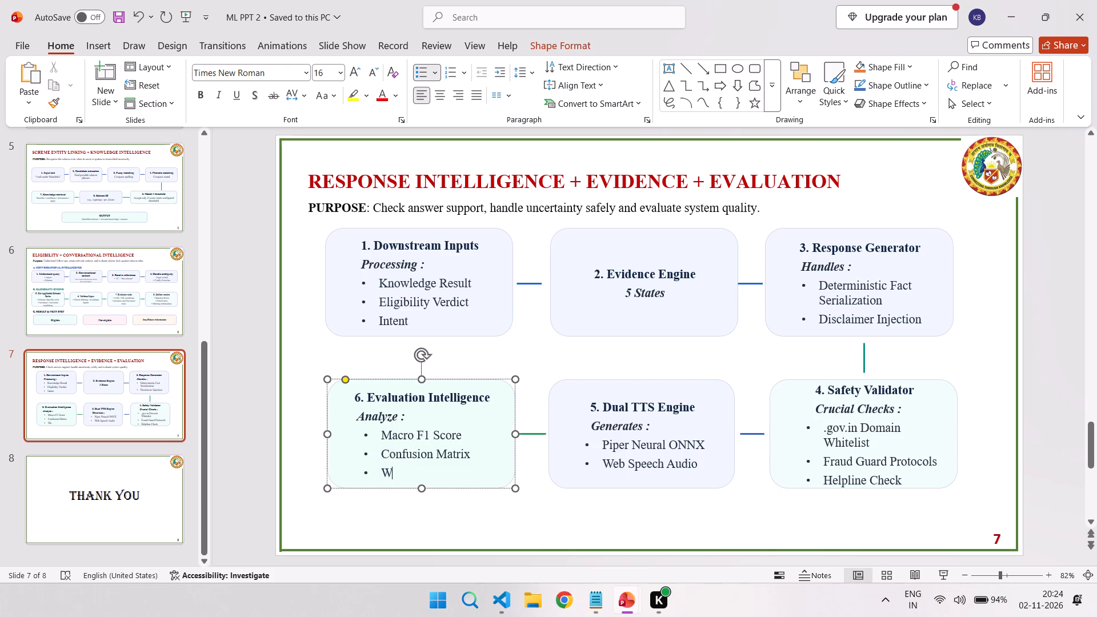
pyautogui.write('ER')
pyautogui.press('Return')
pyautogui.write('Latency')
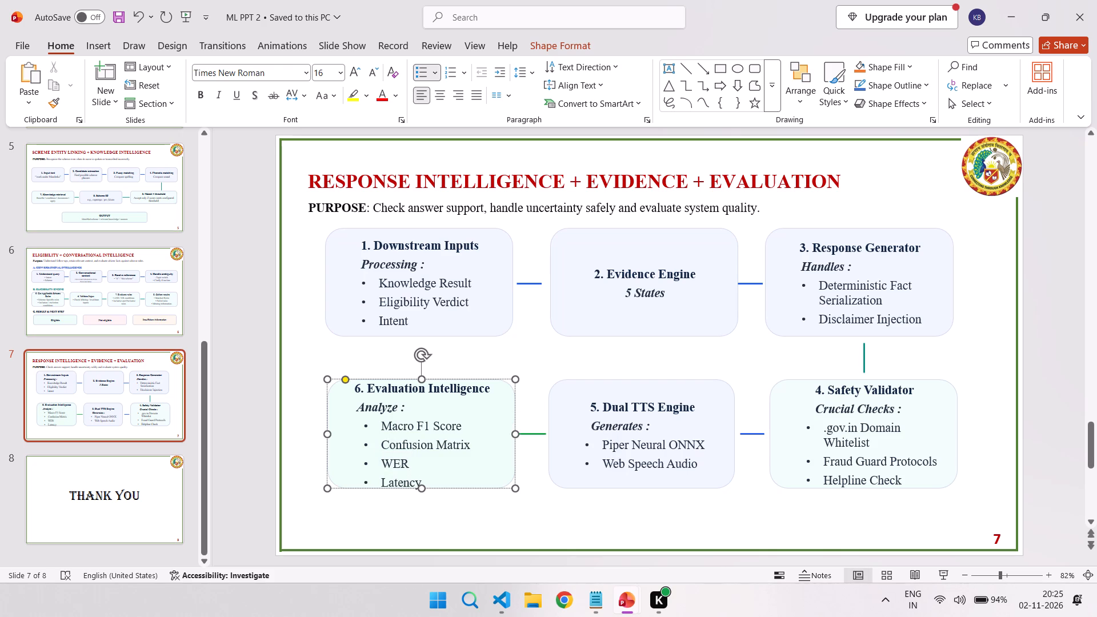
pyautogui.click(373, 507)
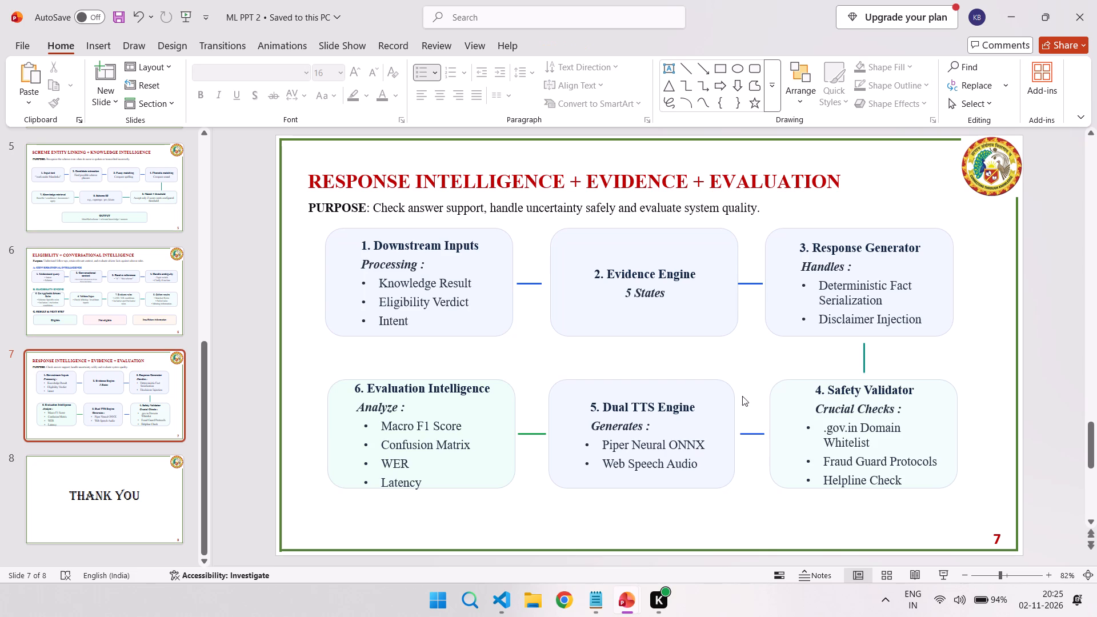
# Delete the Disclaimer Injection bullet from the Response Generator box.
pyautogui.tripleClick(864, 316)
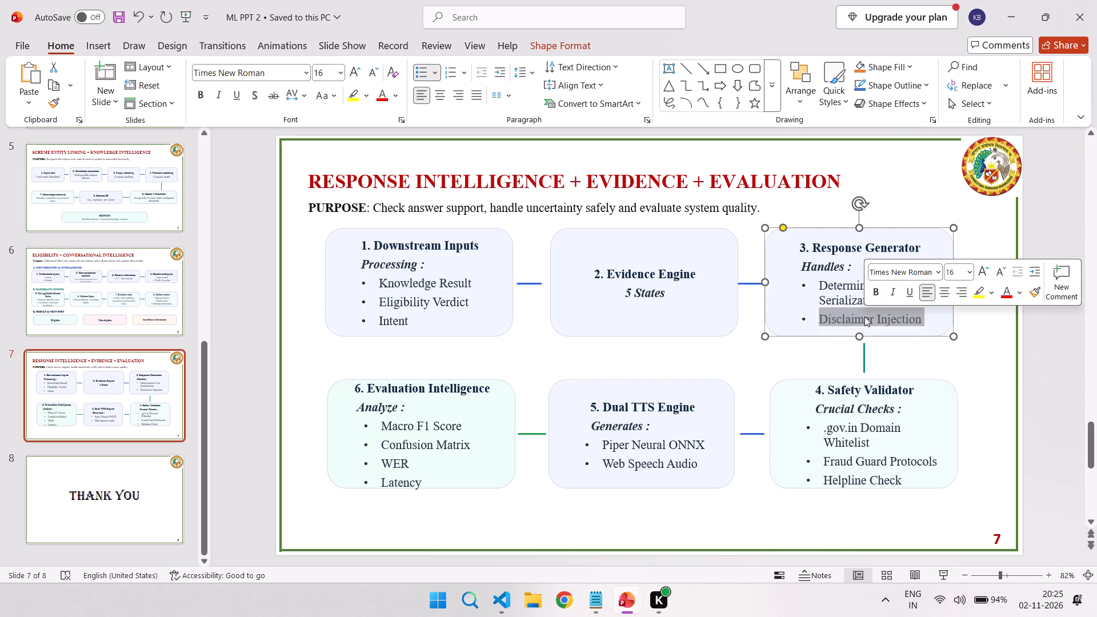
pyautogui.press('BackSpace')
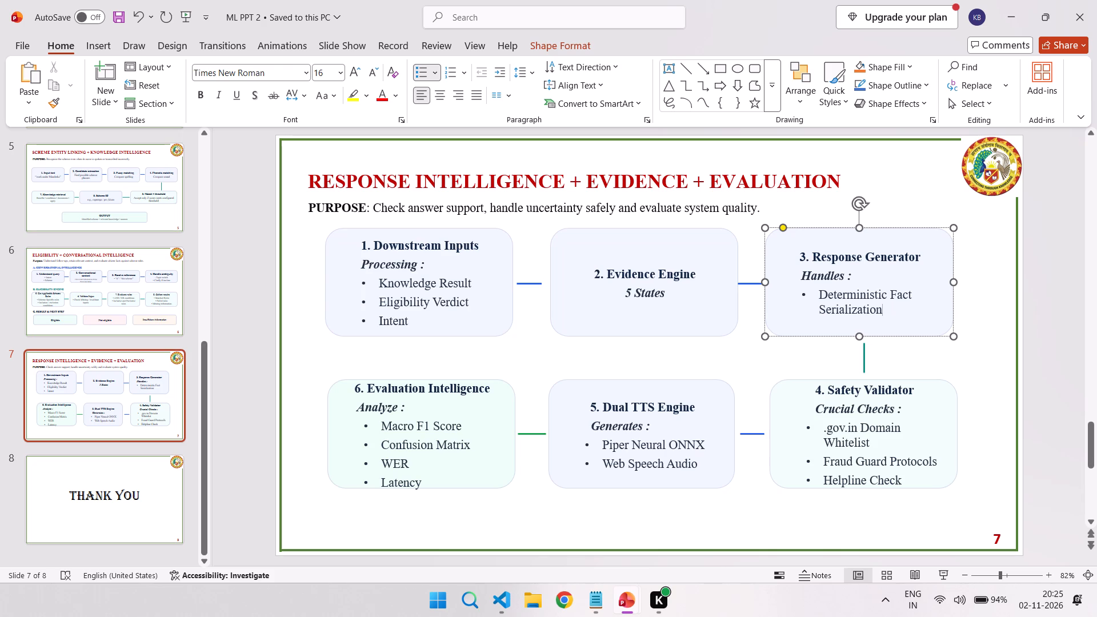
# Delete the Helpline Check bullet from the Safety Validator box.
pyautogui.tripleClick(863, 480)
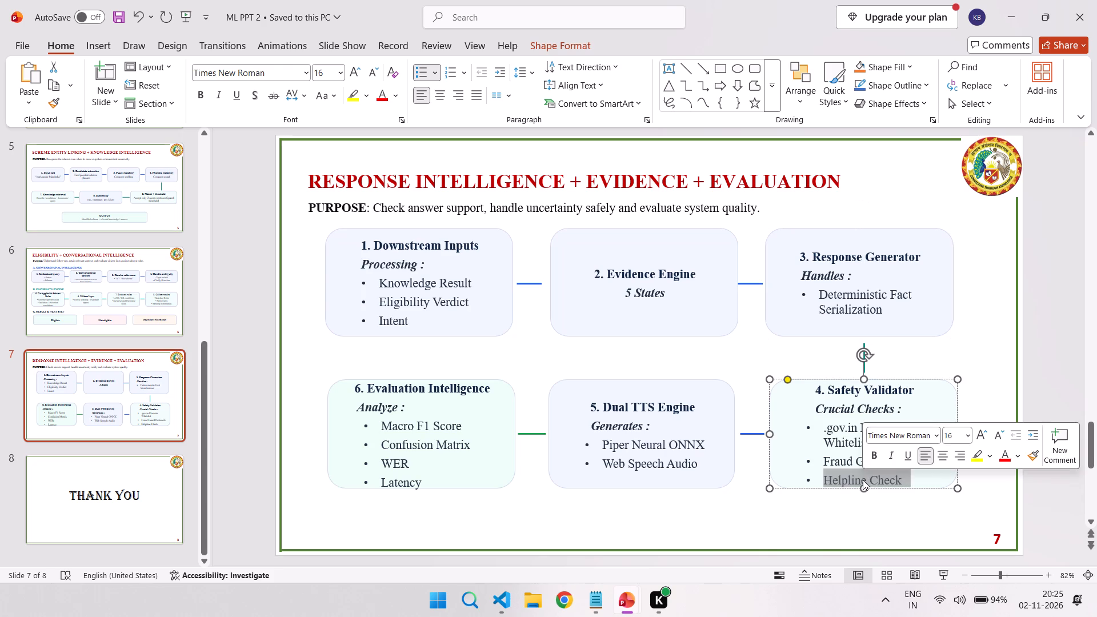
pyautogui.press('BackSpace')
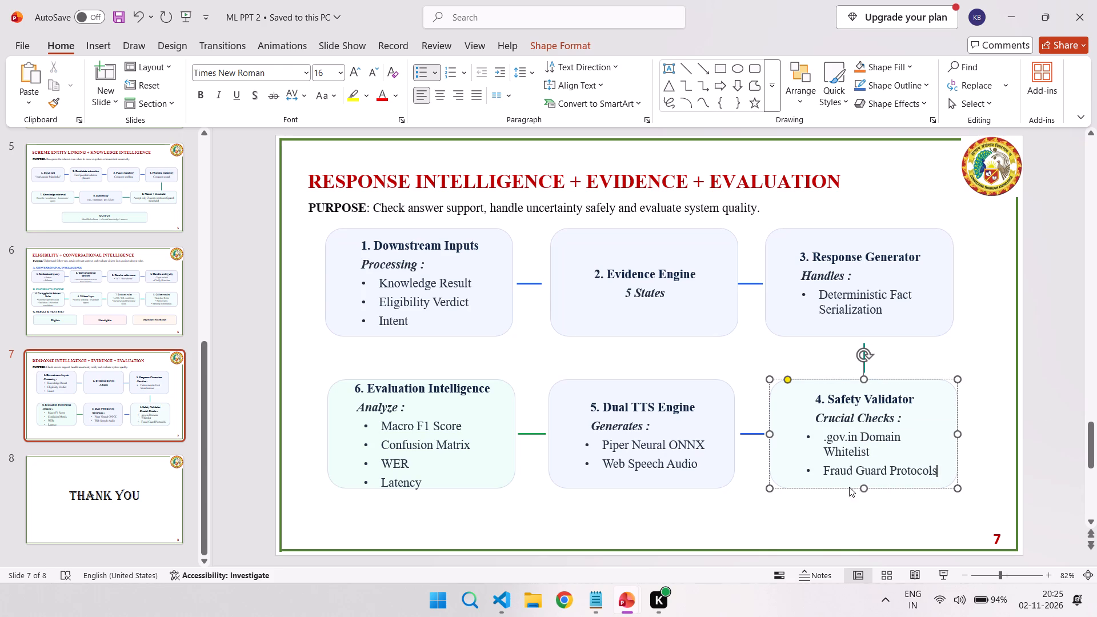
# Reduce the font size of the four bullets in the Evaluation Intelligence box to 14, leaving nothing selected.
pyautogui.moveTo(425, 483); pyautogui.dragTo(378, 437)
pyautogui.click(378, 437)
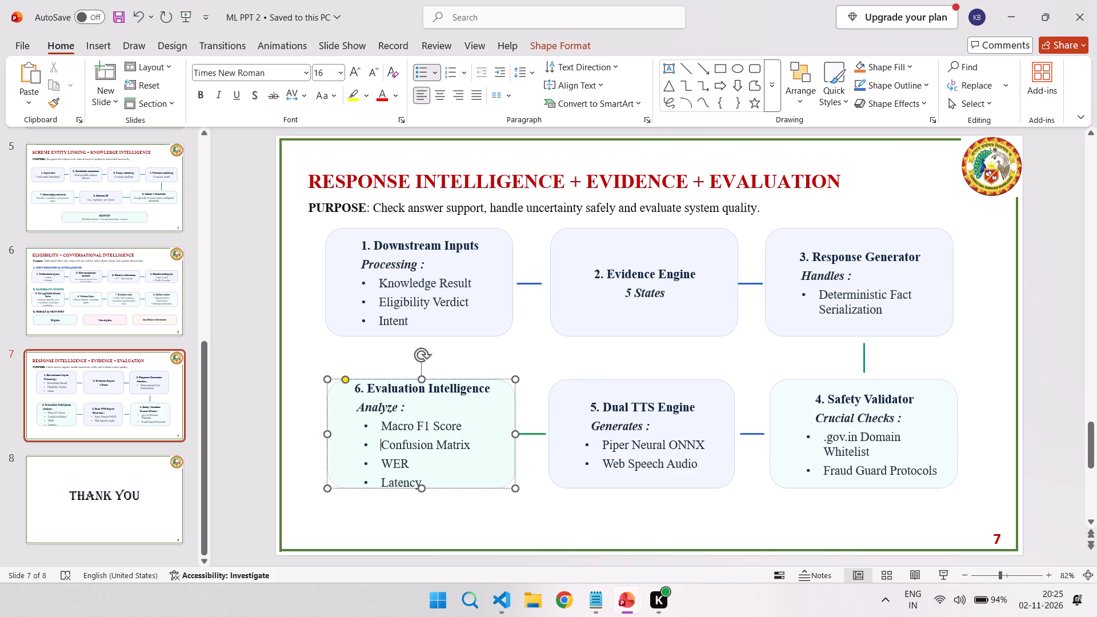
pyautogui.moveTo(380, 428); pyautogui.dragTo(423, 476)
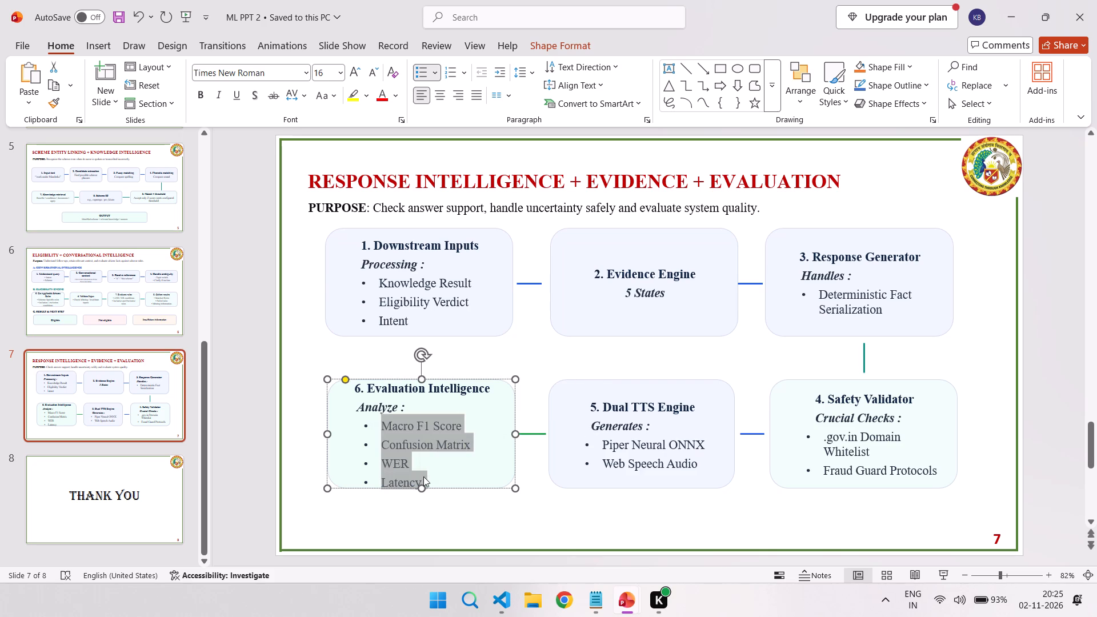
pyautogui.click(551, 435)
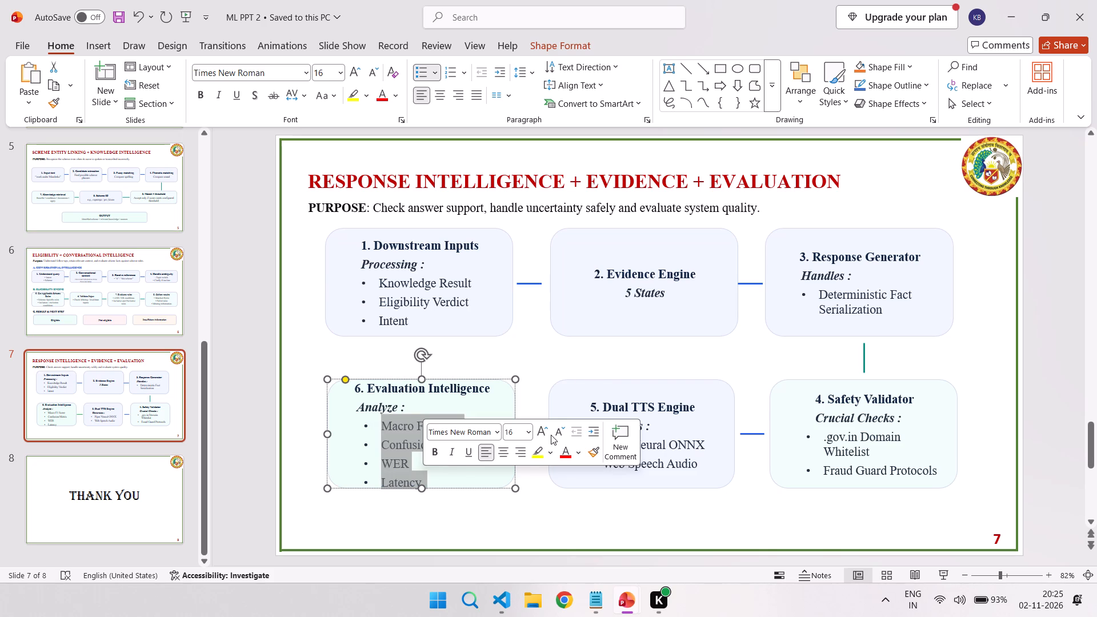
pyautogui.click(555, 435)
pyautogui.click(483, 482)
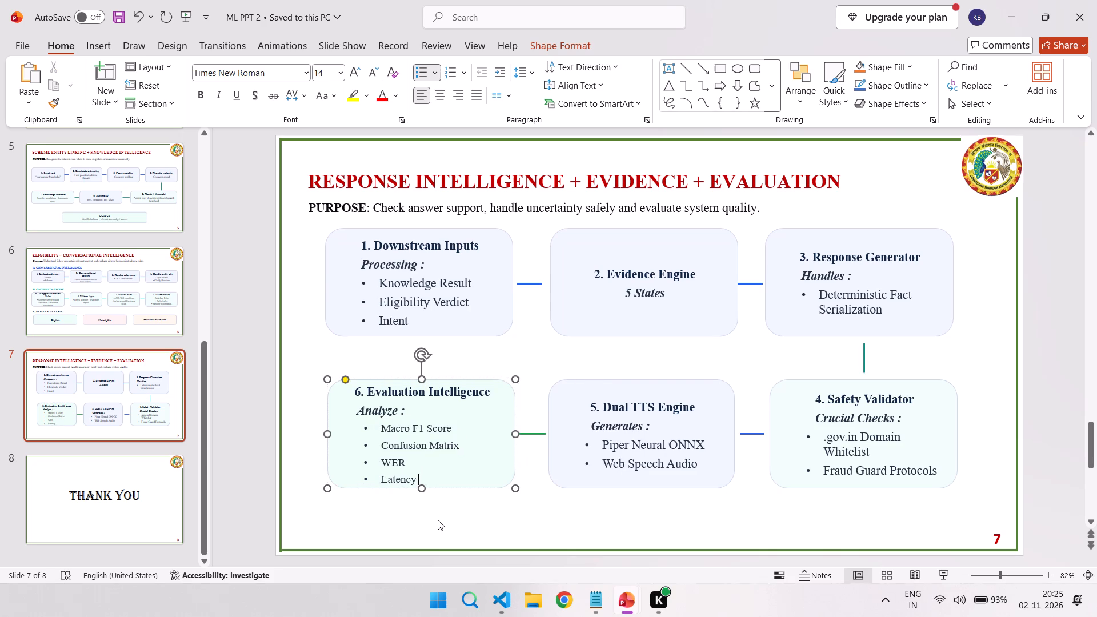
pyautogui.click(438, 520)
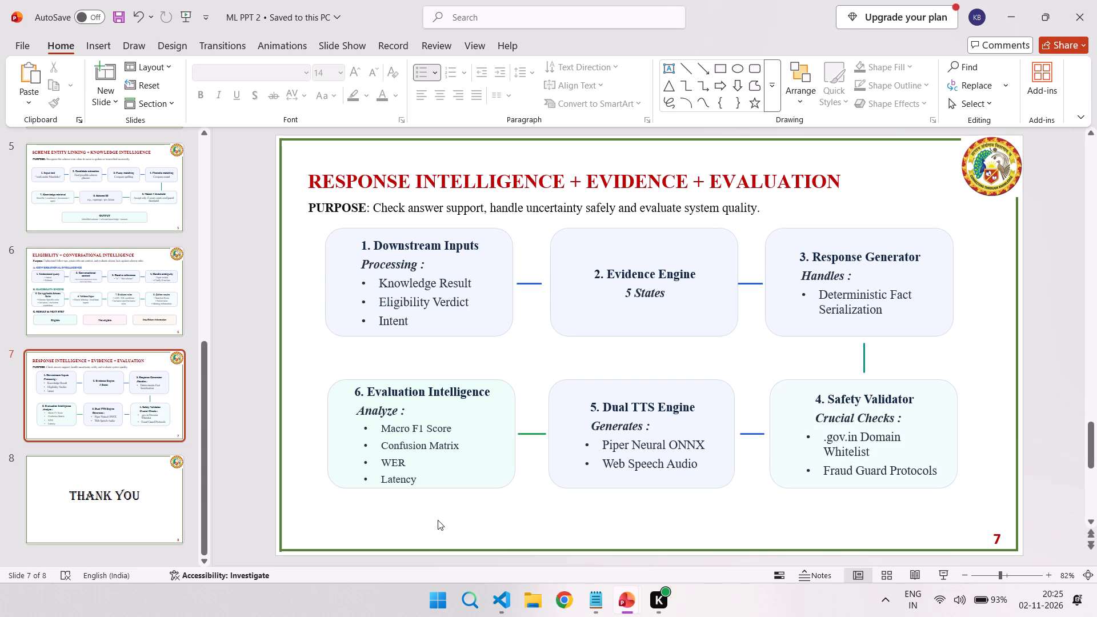